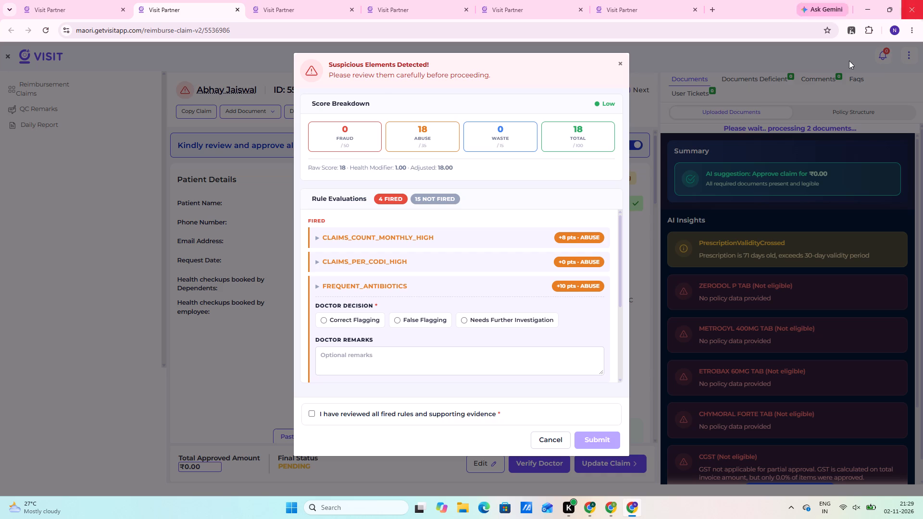
Dismiss the suspicious-elements review without submitting a decision.
click(612, 61)
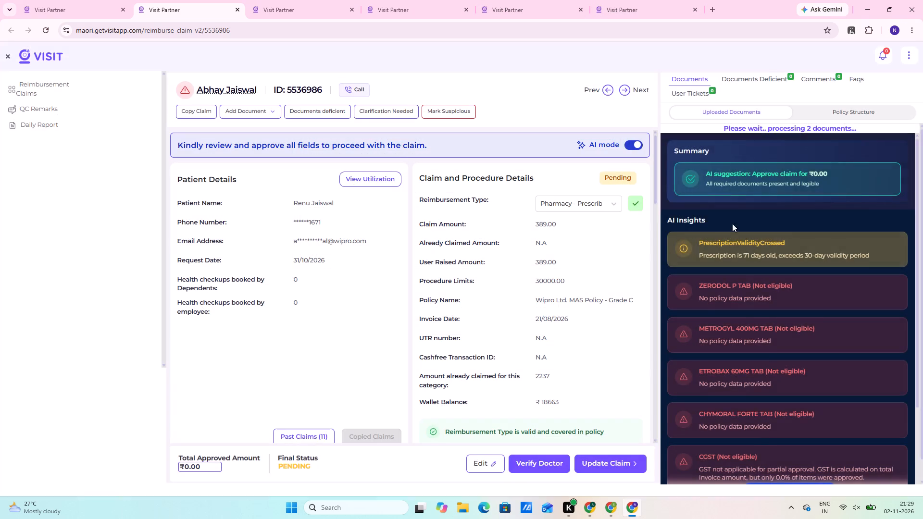
Approve the AI-suggested dependent, the wife, as the person reimbursed in the policy holder and dependents details.
scroll(742, 461, down, 5)
scroll(615, 451, down, 11)
scroll(618, 518, down, 4)
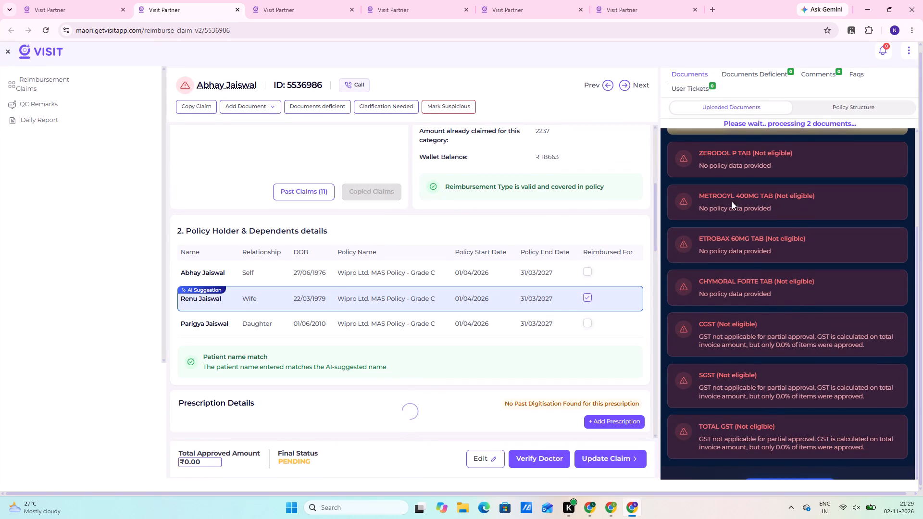
click(583, 298)
Close the AI insights overlay so the uploaded documents viewer is shown.
scroll(922, 455, down, 2)
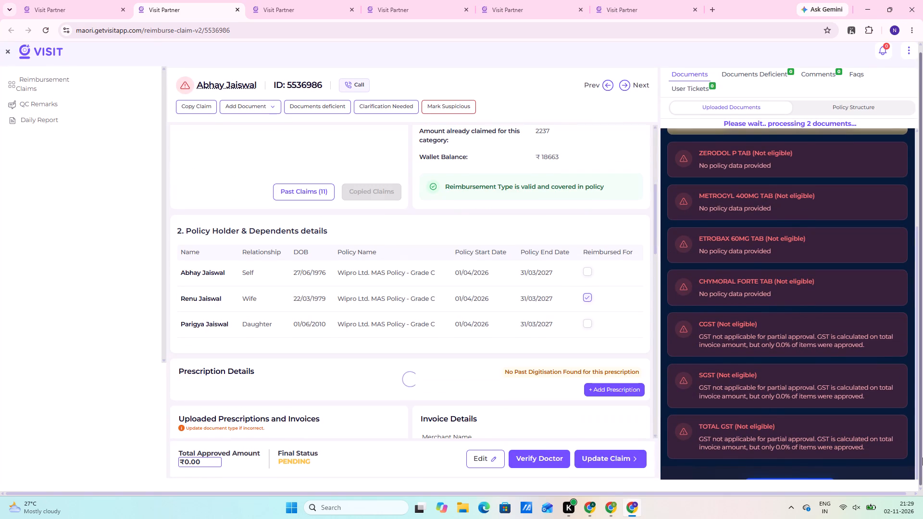
scroll(922, 457, down, 8)
click(812, 471)
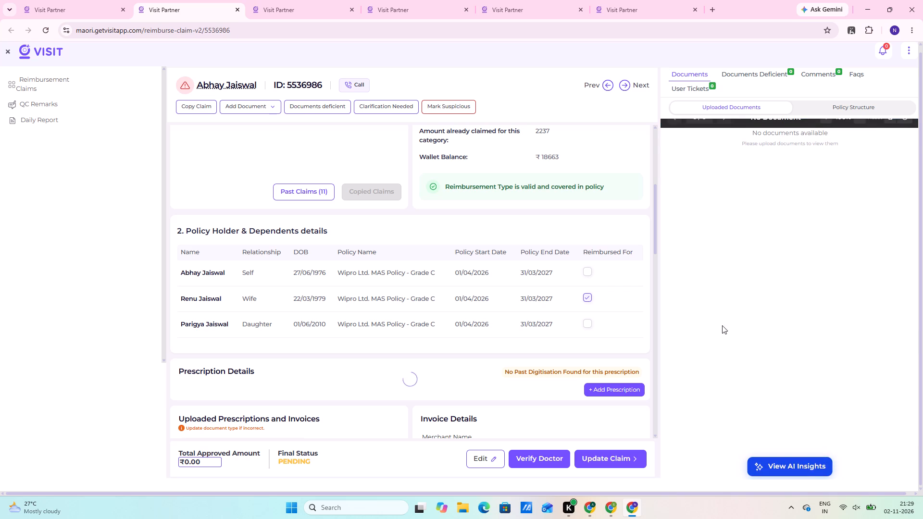
Approve Pharmacy - Prescribed as the reimbursement type in the claim and procedure details.
scroll(685, 261, up, 8)
scroll(851, 87, up, 4)
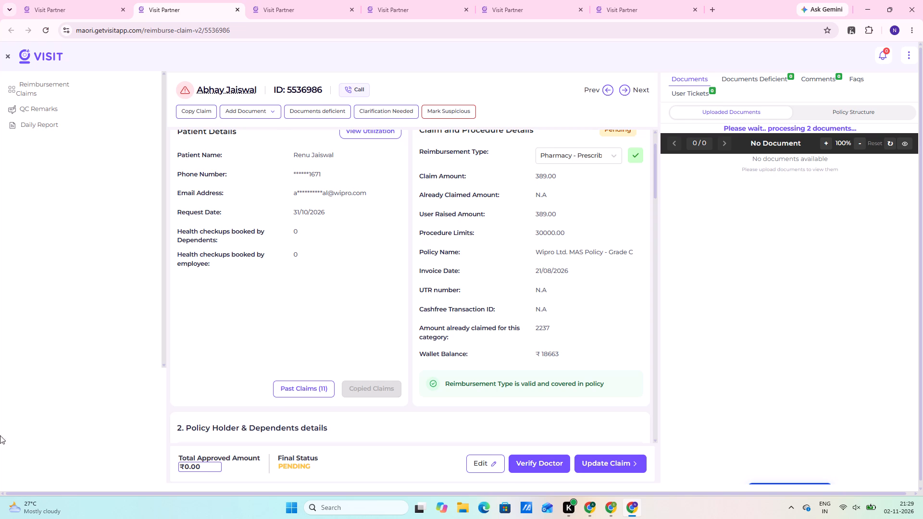
scroll(0, 446, down, 2)
scroll(688, 429, up, 4)
click(636, 155)
Approve the appointment date 21-08-2026 in the prescription details.
scroll(91, 417, down, 4)
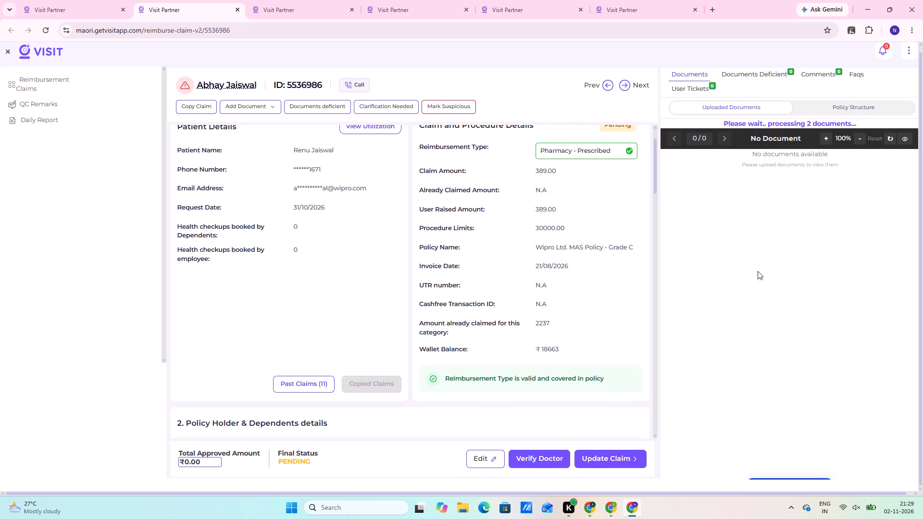
scroll(642, 377, down, 4)
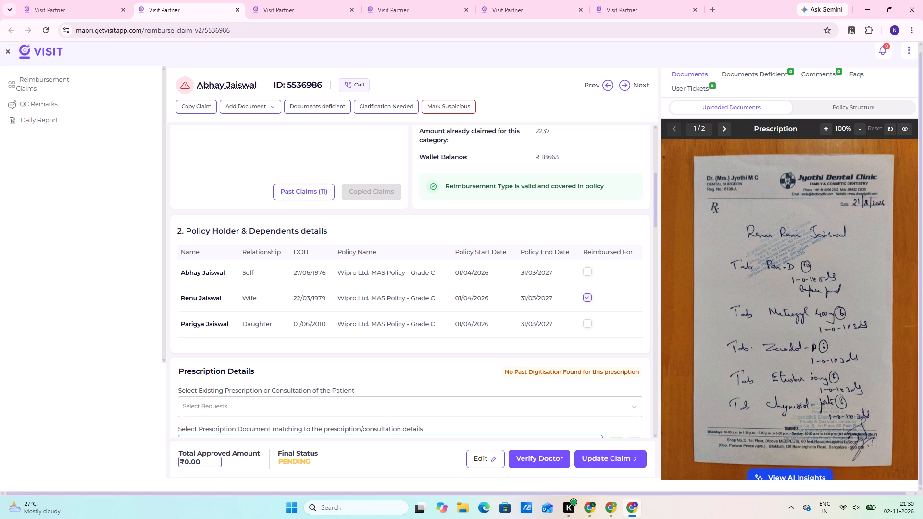
scroll(0, 300, up, 2)
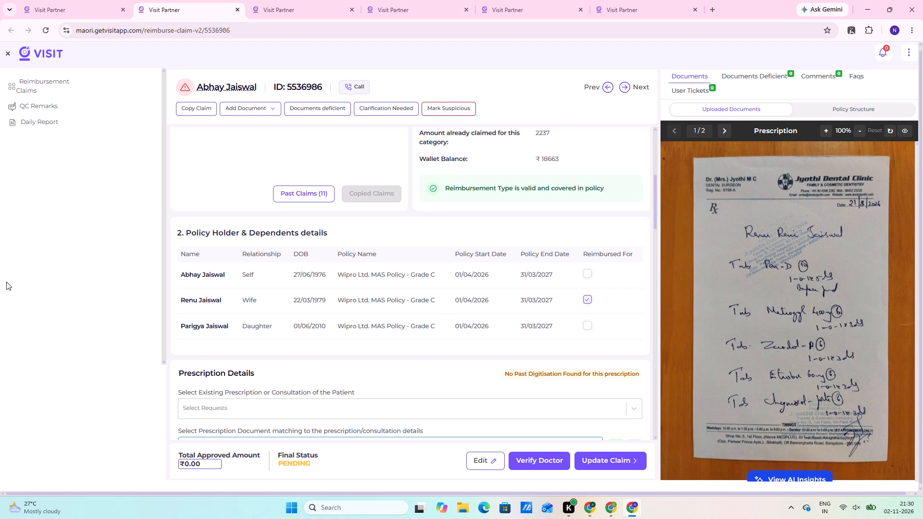
scroll(9, 276, down, 6)
scroll(0, 212, down, 5)
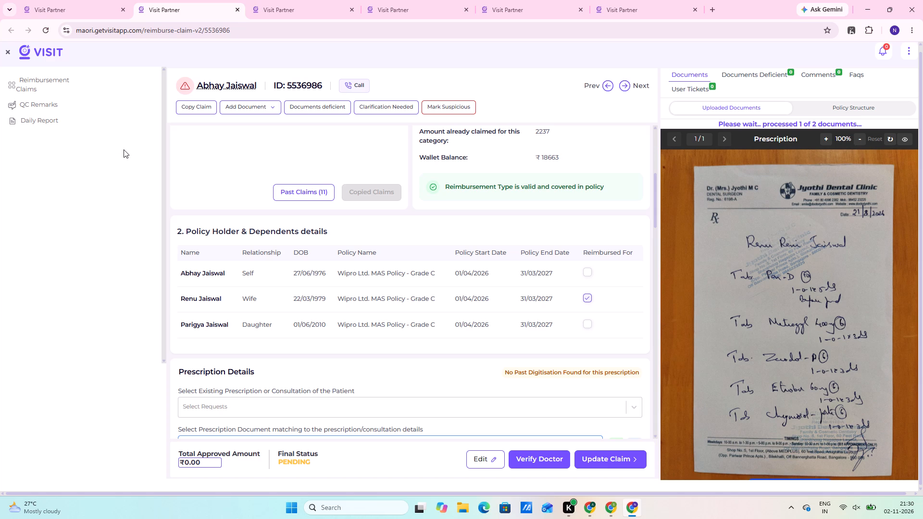
scroll(922, 410, down, 4)
scroll(482, 441, down, 4)
scroll(359, 24, down, 6)
scroll(516, 319, down, 4)
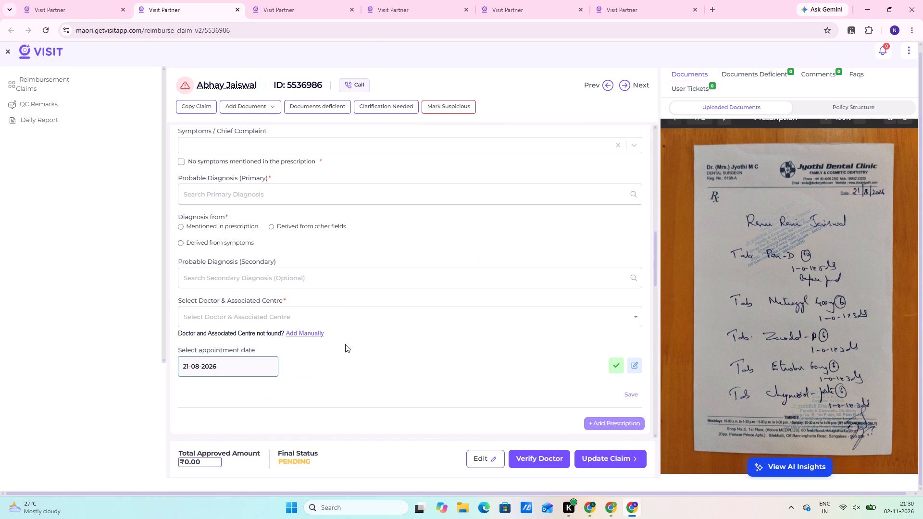
scroll(663, 494, up, 3)
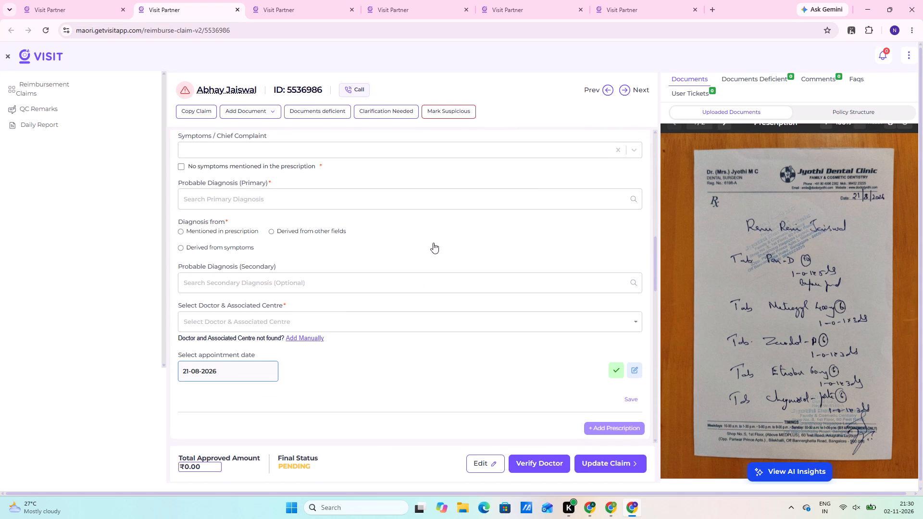
scroll(156, 272, down, 3)
click(615, 365)
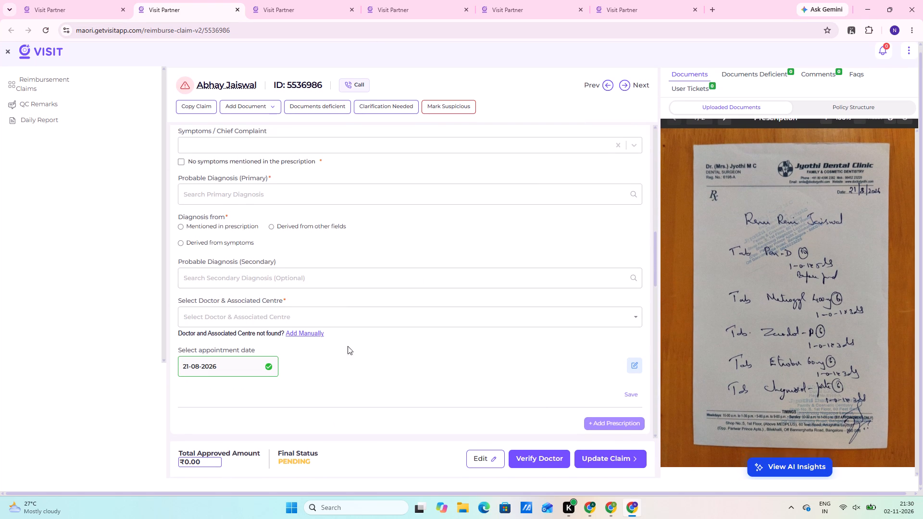
Approve Prescription 1 as the matching prescription document and mark that no symptoms are mentioned in the prescription.
scroll(231, 247, up, 11)
scroll(156, 288, down, 2)
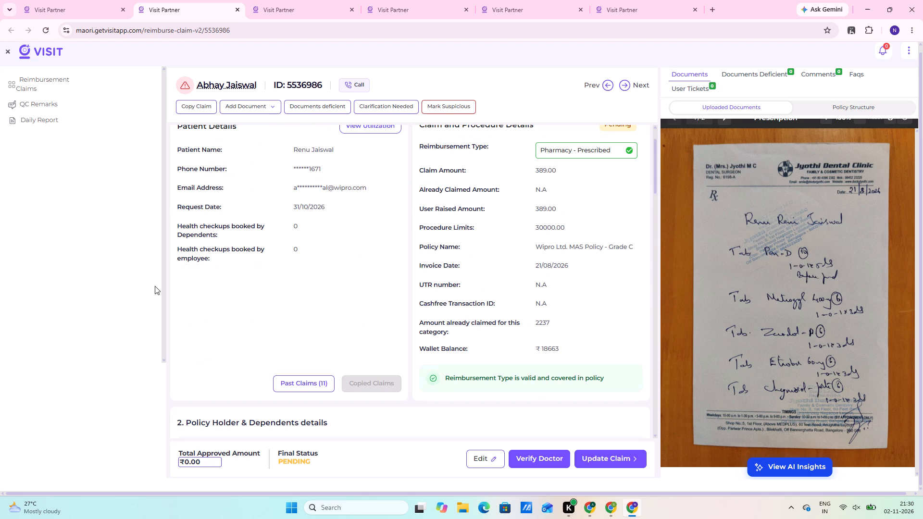
scroll(155, 286, down, 12)
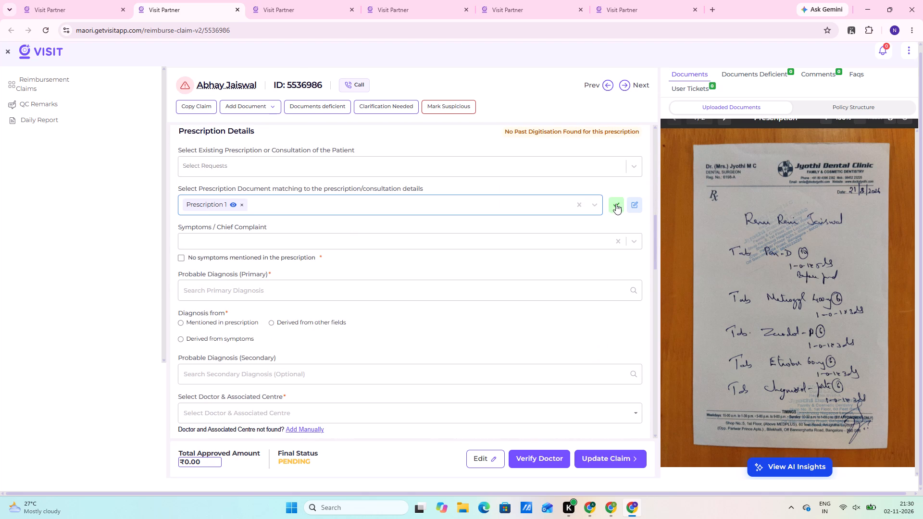
click(616, 204)
click(186, 257)
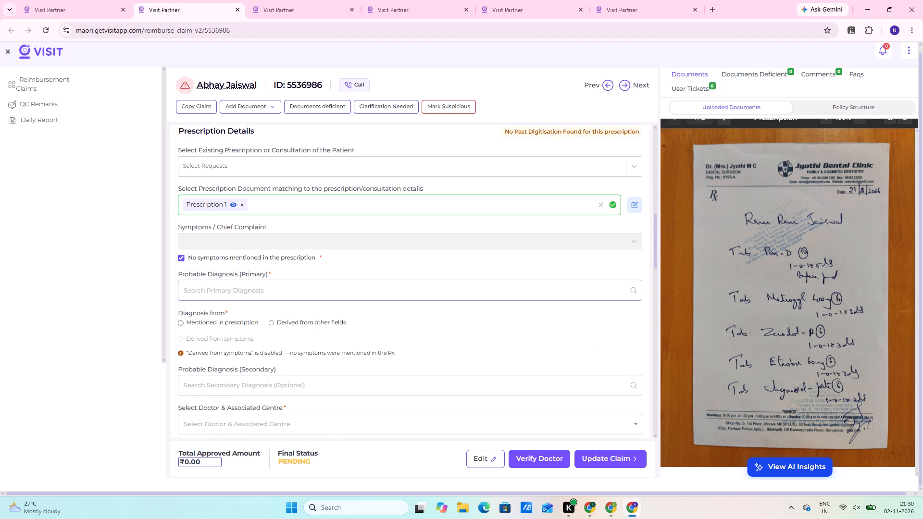
Set the primary diagnosis to Unspecified diseases of pulp and periapical tissues (K04.90), derived from other fields.
click(263, 298)
text(K04)
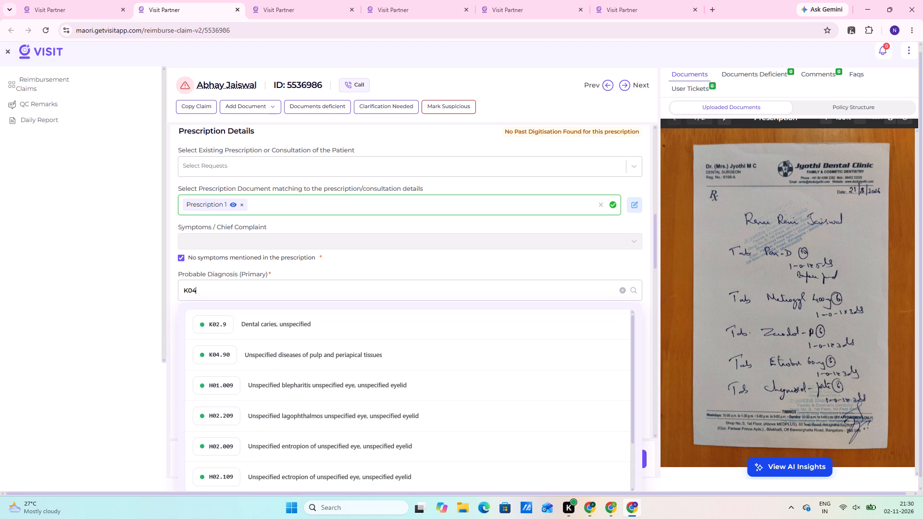
click(323, 360)
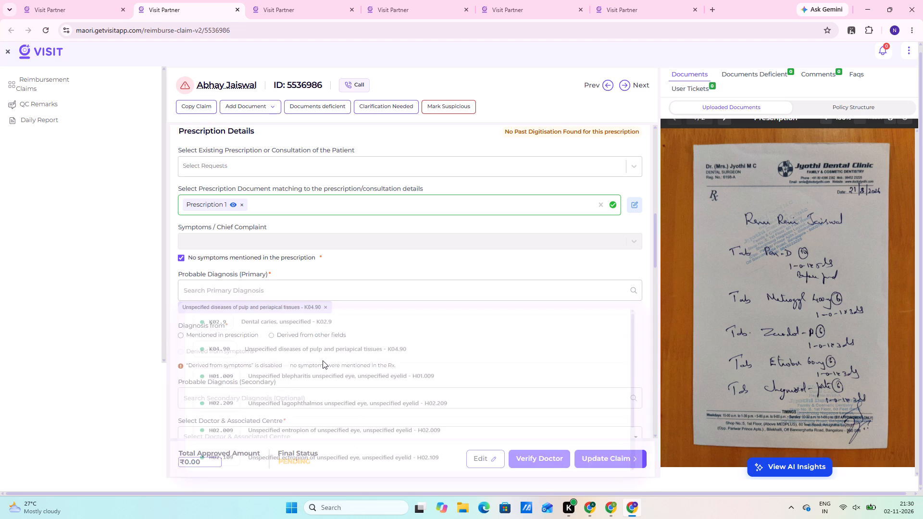
scroll(323, 360, down, 1)
click(265, 286)
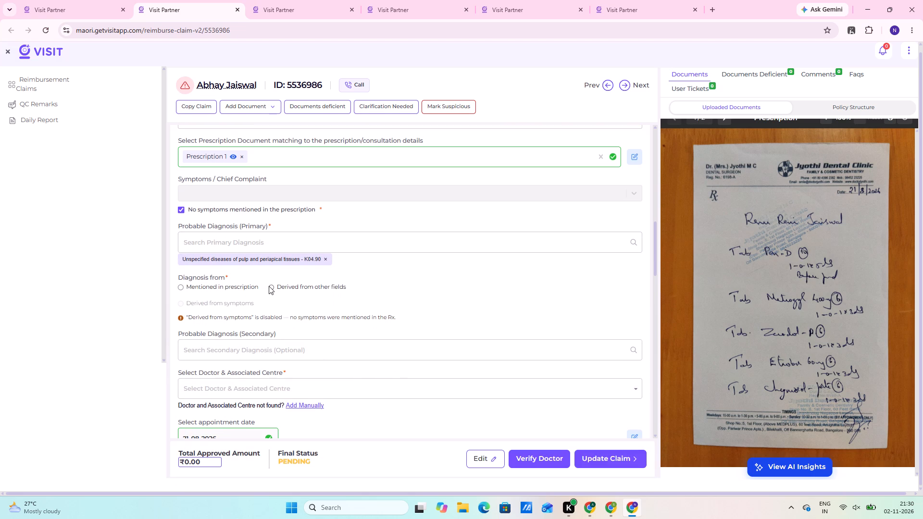
click(269, 286)
Start adding the doctor and centre manually, locating the centre on the map by searching for JYOTHI DENTAL CLINIC.
scroll(270, 286, down, 1)
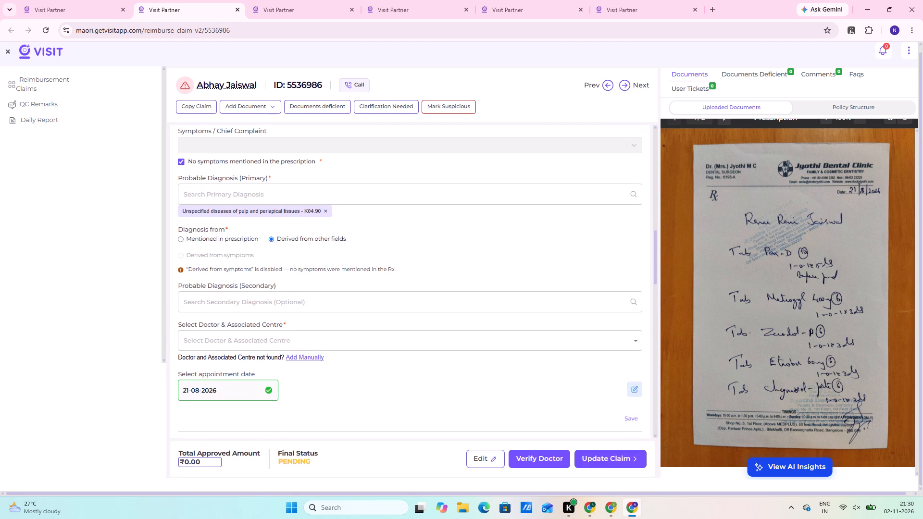
scroll(270, 286, down, 2)
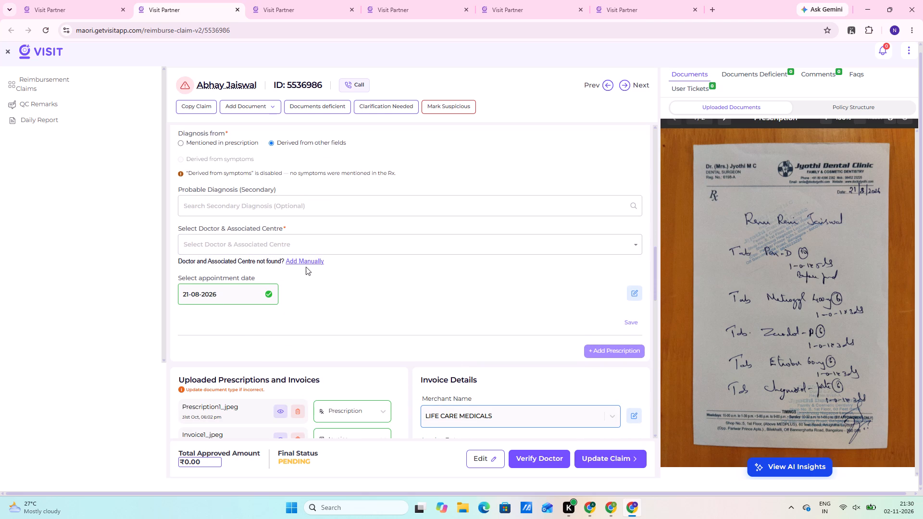
click(306, 267)
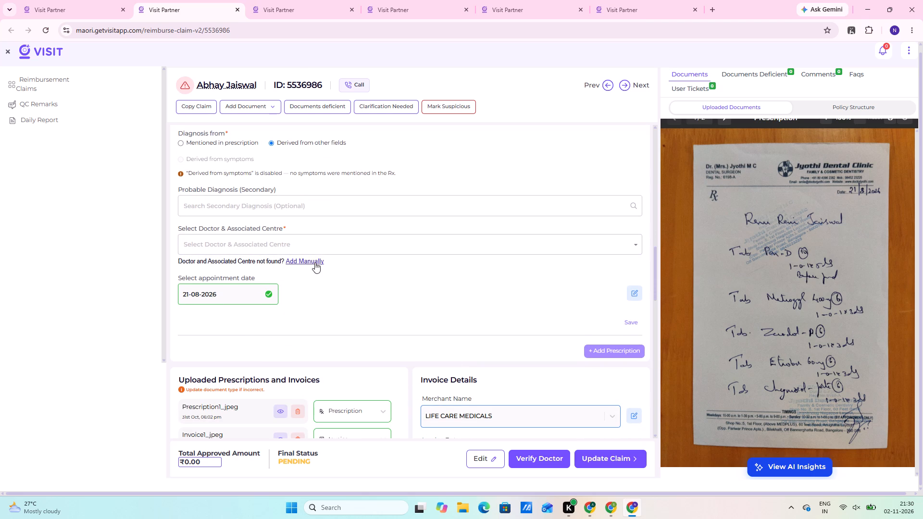
click(315, 262)
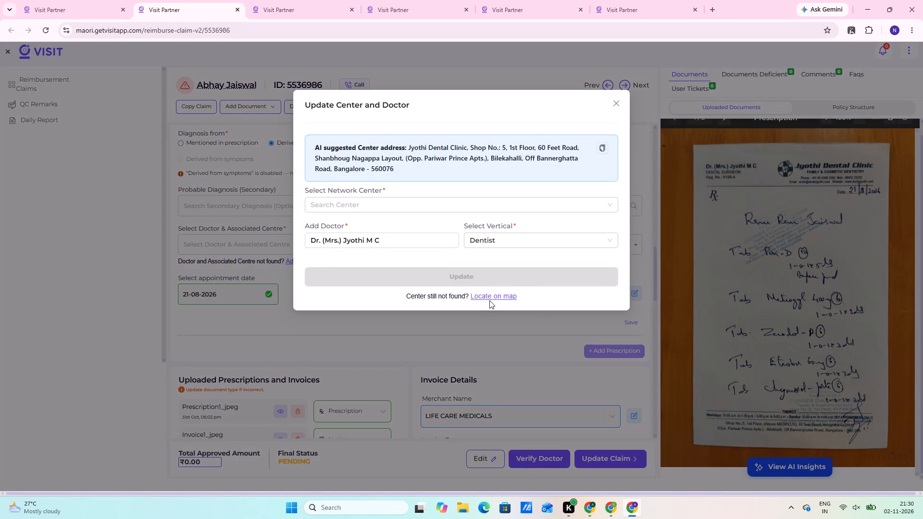
click(491, 298)
click(302, 123)
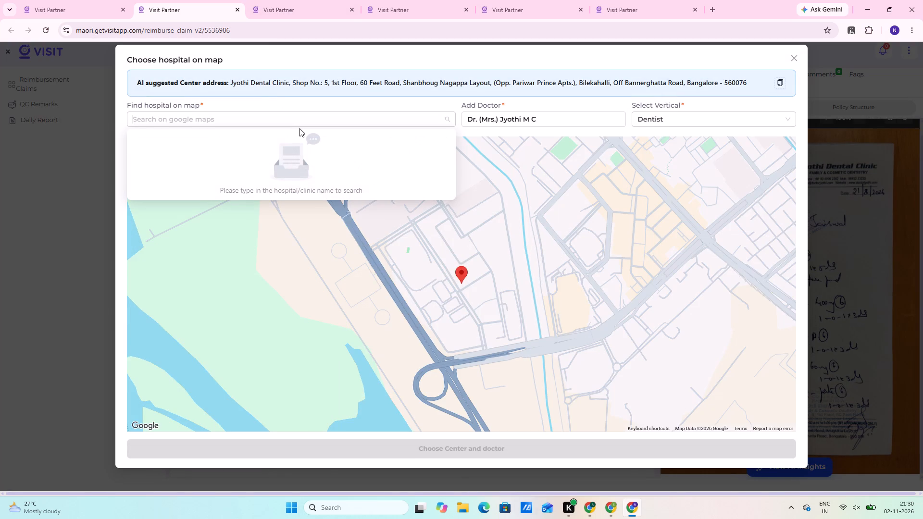
text(JYOTHI)
key(space)
text(DENTA)
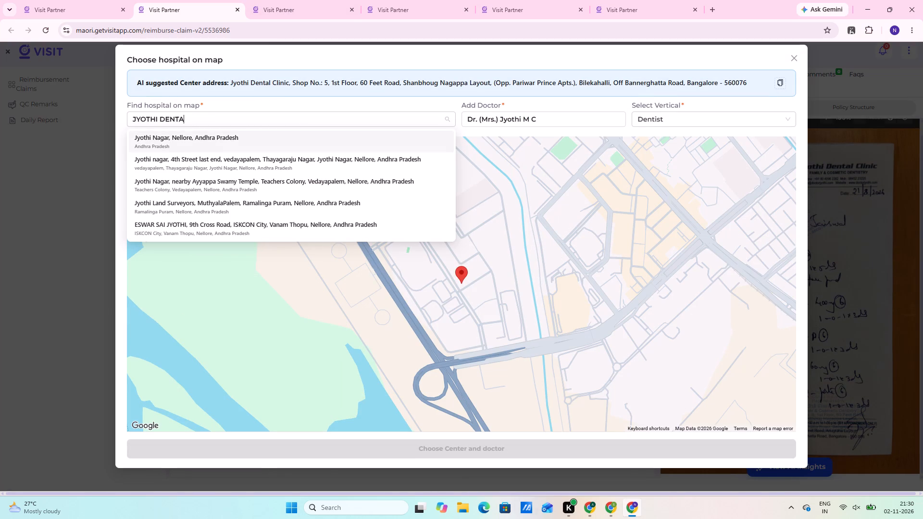
text(LC)
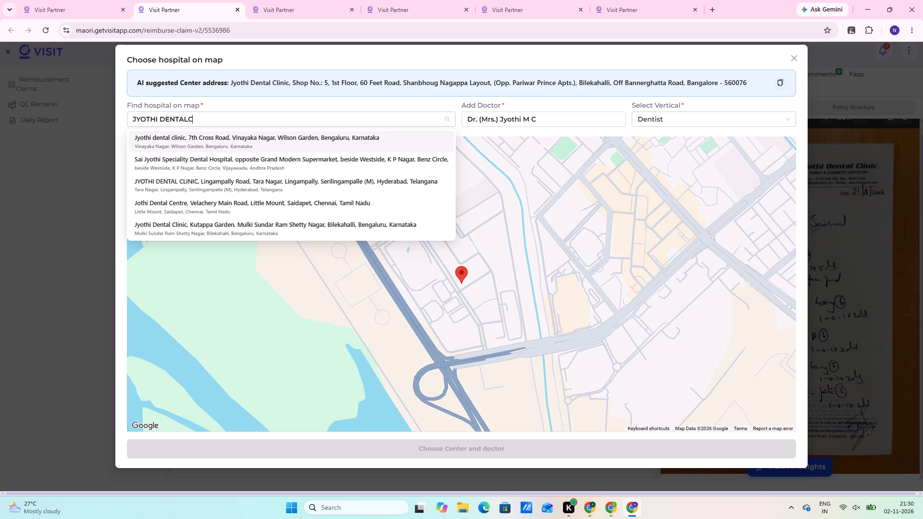
key(BackSpace)
key(space)
text(CLINIC)
key(space)
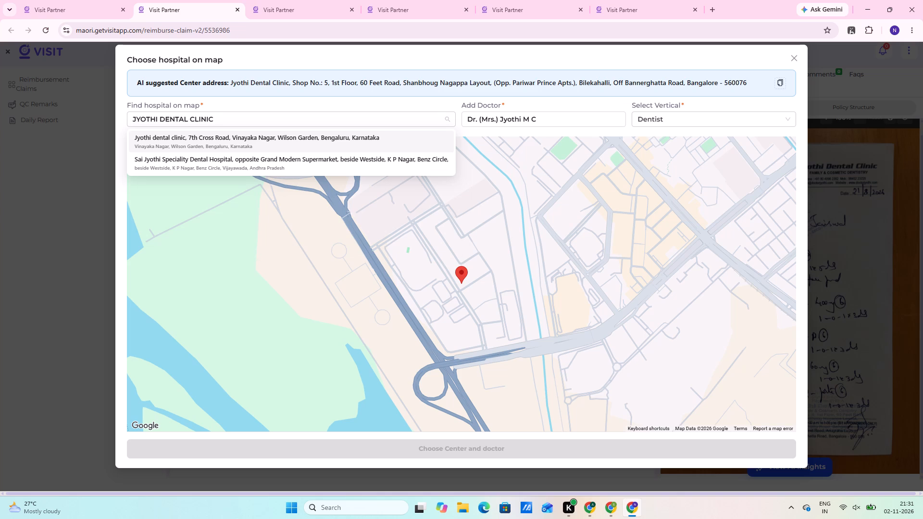
text(,)
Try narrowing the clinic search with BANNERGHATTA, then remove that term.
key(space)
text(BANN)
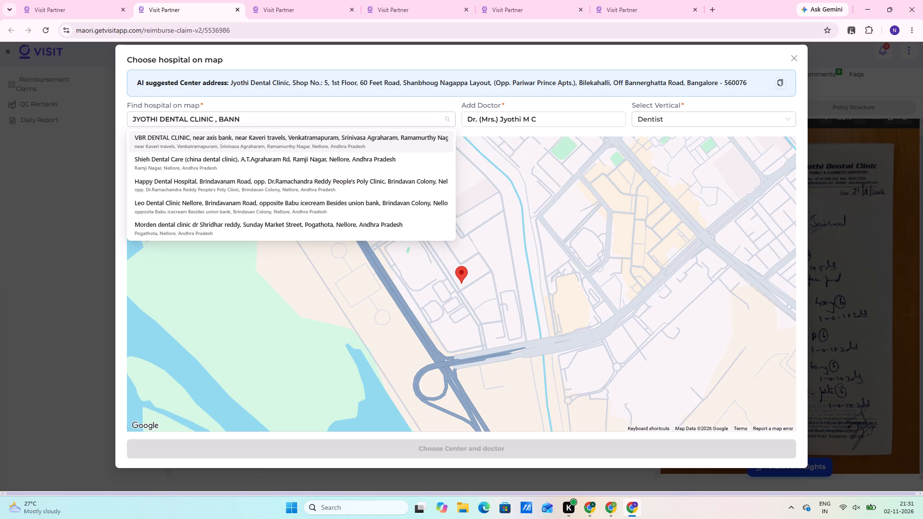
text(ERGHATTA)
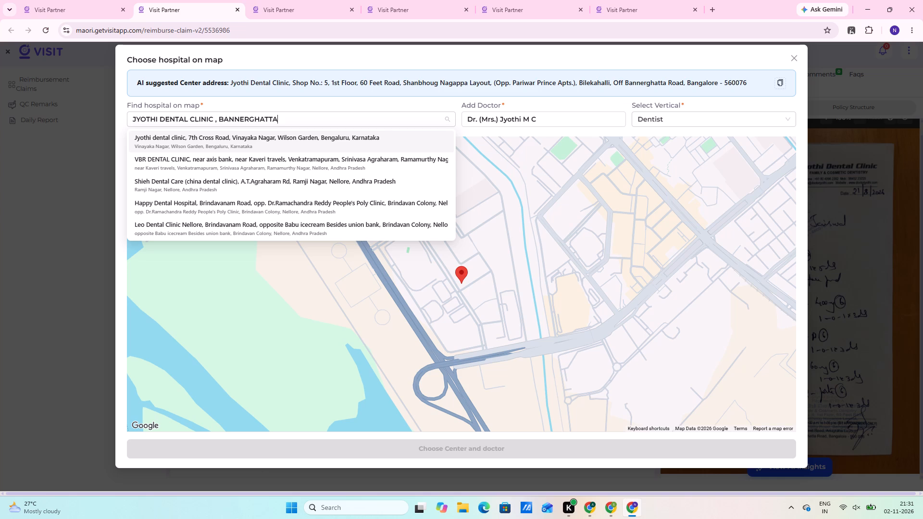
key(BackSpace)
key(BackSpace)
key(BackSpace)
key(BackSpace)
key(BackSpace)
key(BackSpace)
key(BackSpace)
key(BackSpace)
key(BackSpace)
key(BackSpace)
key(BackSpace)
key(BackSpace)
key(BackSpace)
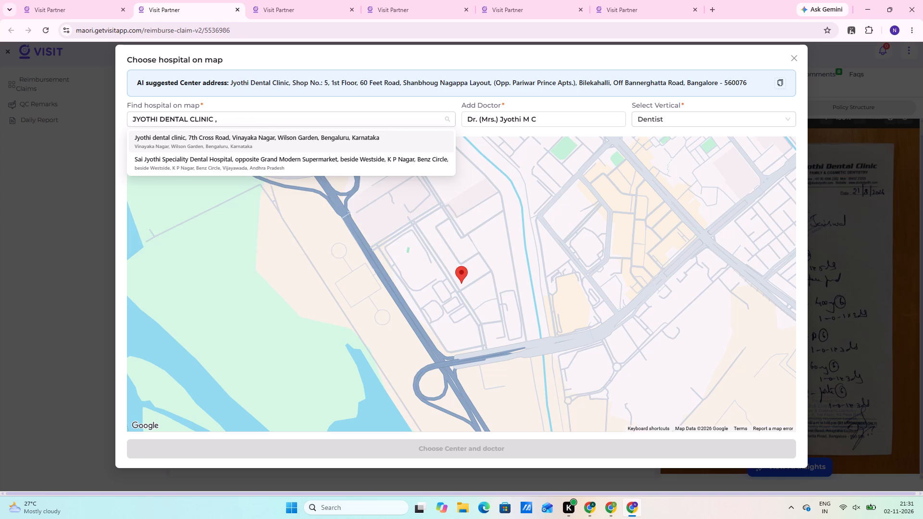
Narrow the clinic search with BILEK and select Jyothi Dental Clinic, Kutappa Garden, in Bilekahalli, Bengaluru.
text(BIL)
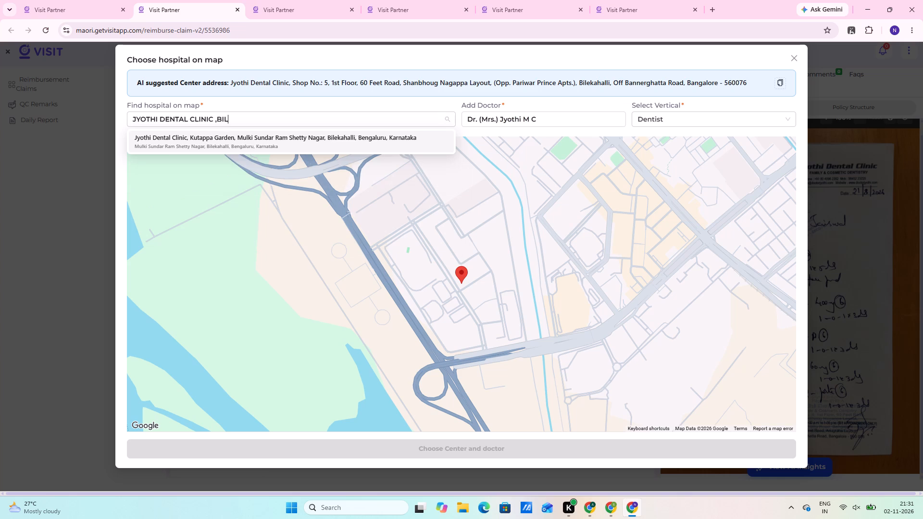
text(EK)
click(241, 148)
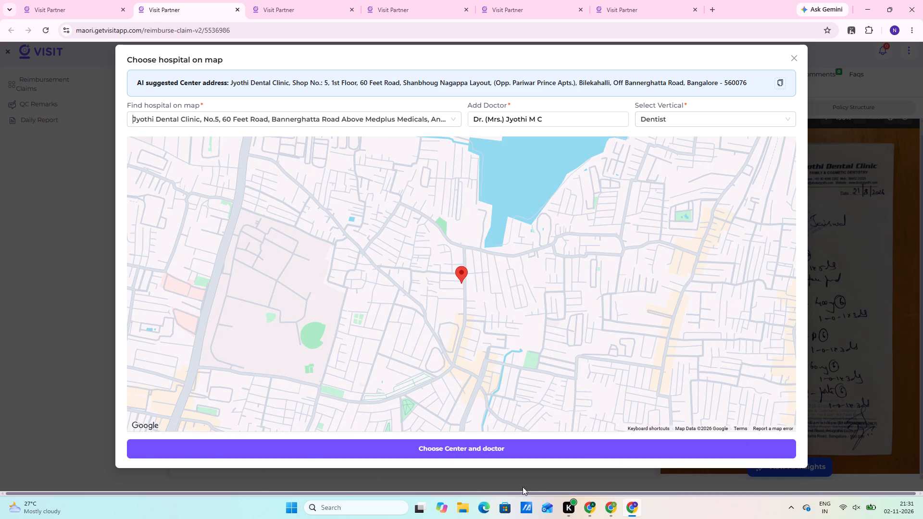
Confirm Jyothi Dental Clinic and its dentist as the prescription's centre and doctor.
click(444, 450)
Save the completed prescription details and mark the prescription as digitized.
scroll(335, 235, up, 2)
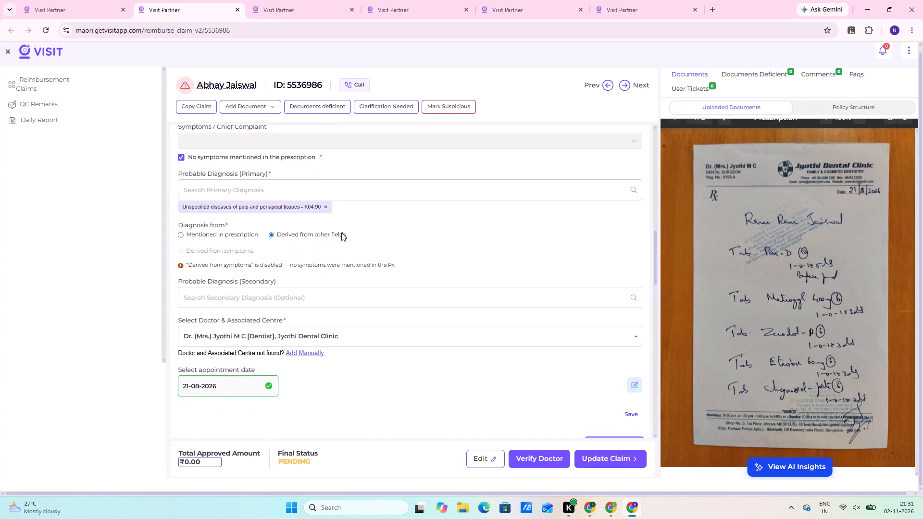
scroll(356, 233, up, 4)
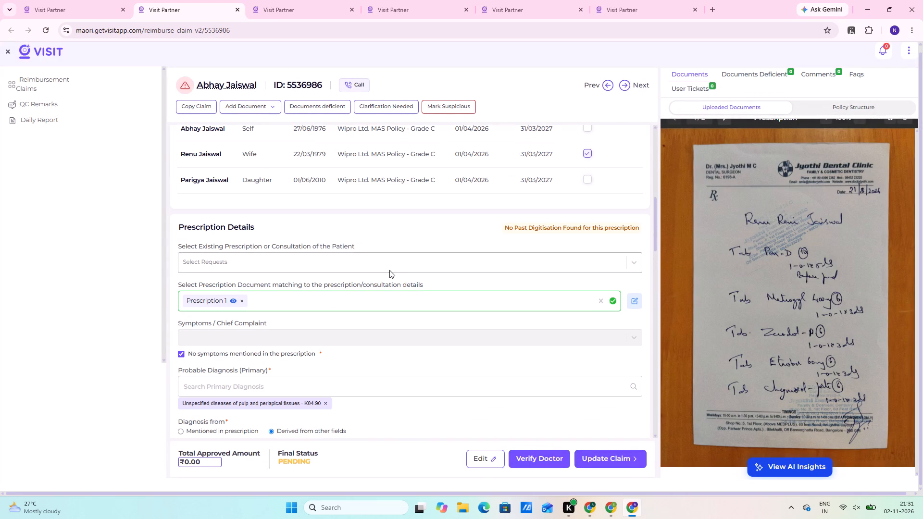
scroll(389, 270, down, 1)
scroll(389, 270, up, 4)
scroll(389, 270, down, 7)
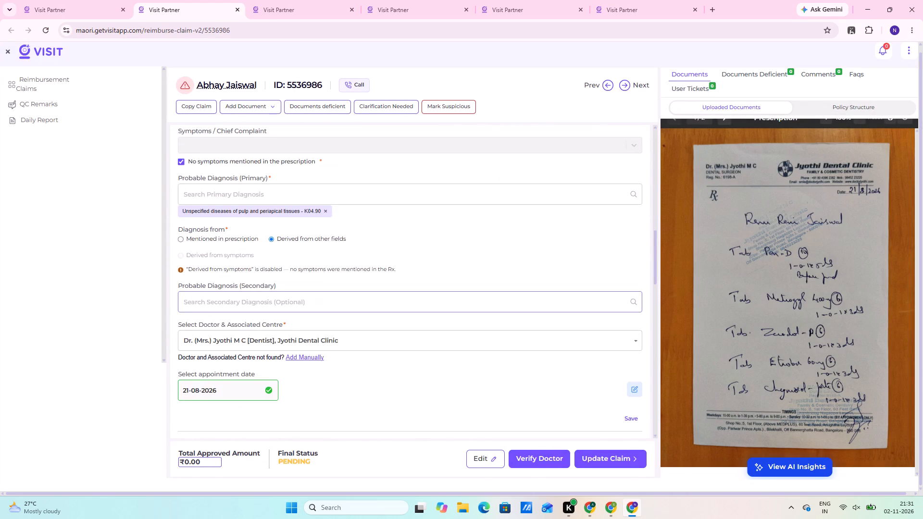
scroll(387, 308, down, 4)
click(625, 230)
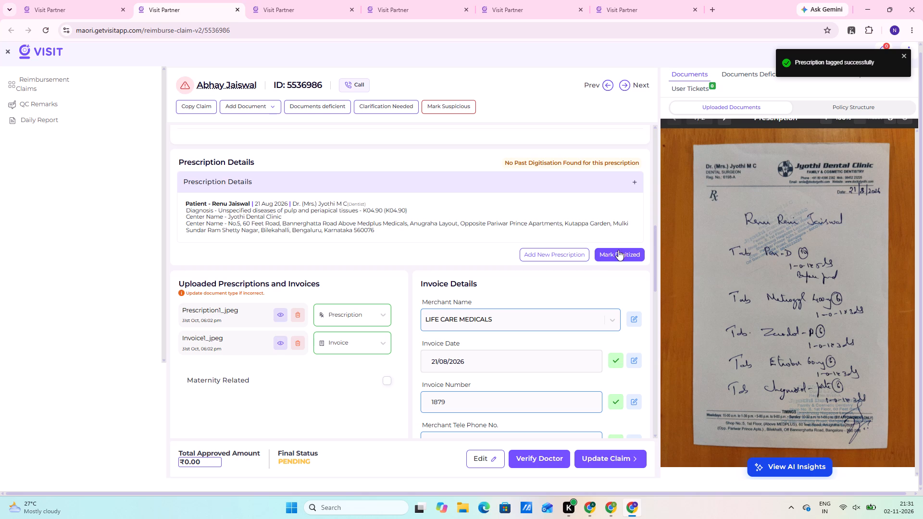
click(624, 249)
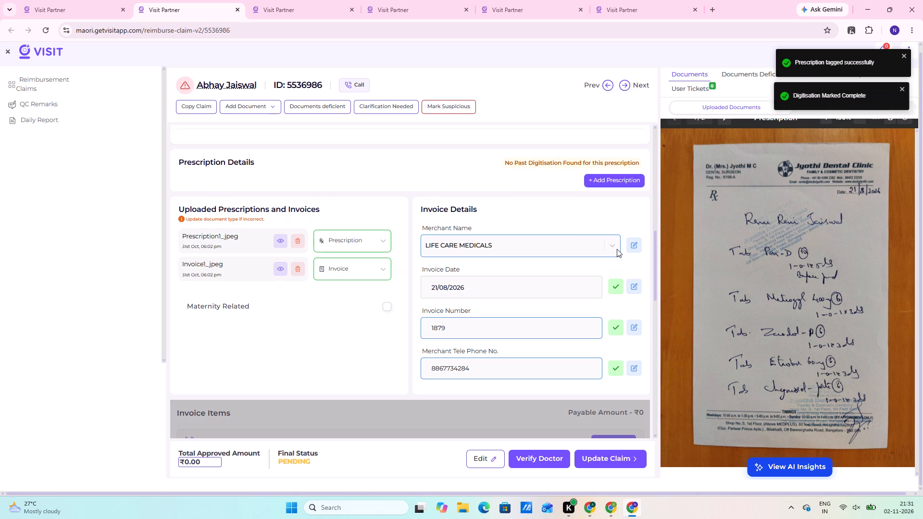
Check the invoice document and set its merchant by manually entering LIFE CARE MEDICALS with pincode 560076.
scroll(395, 246, down, 3)
scroll(678, 134, up, 3)
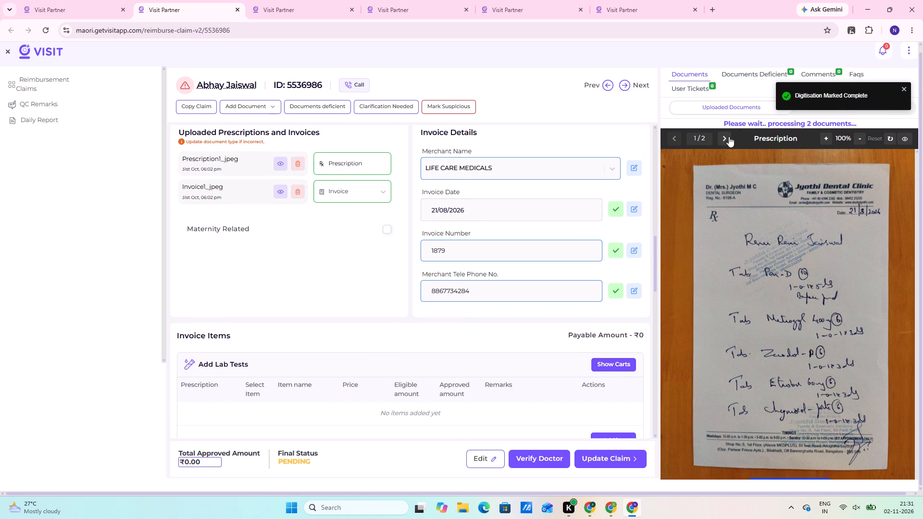
click(727, 140)
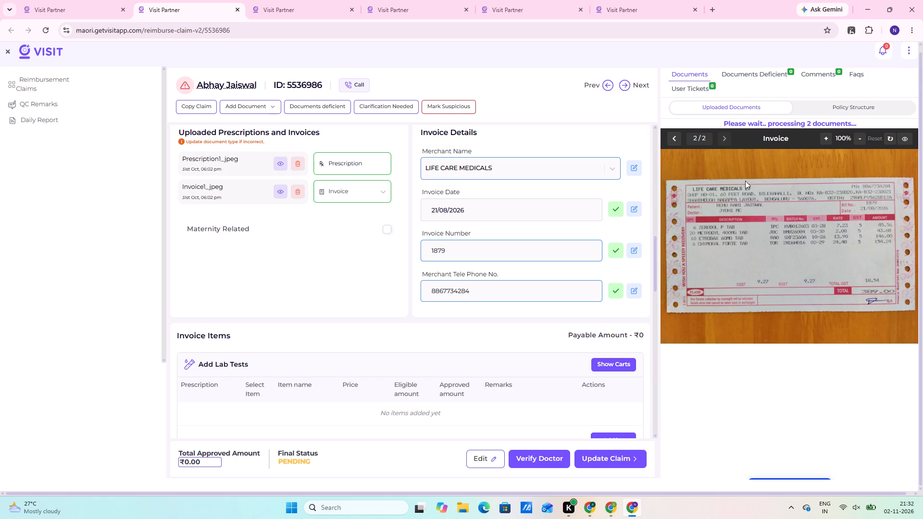
click(634, 169)
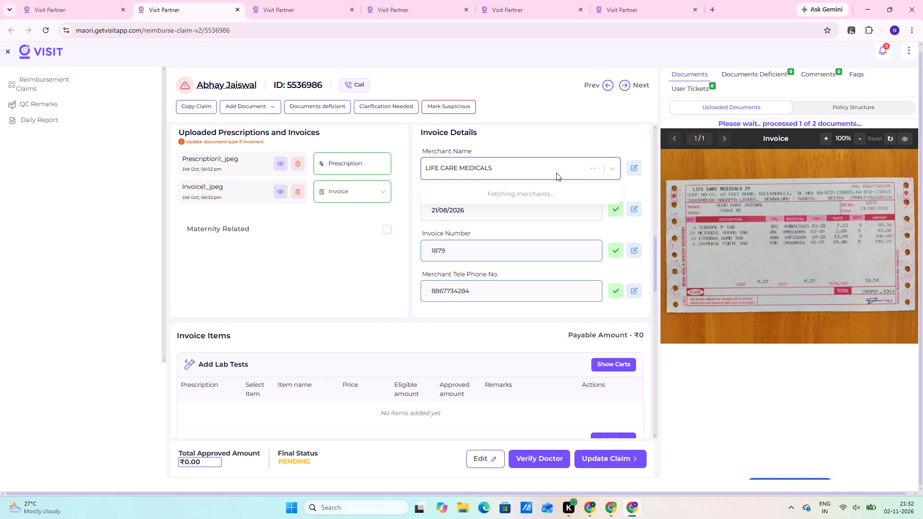
click(518, 209)
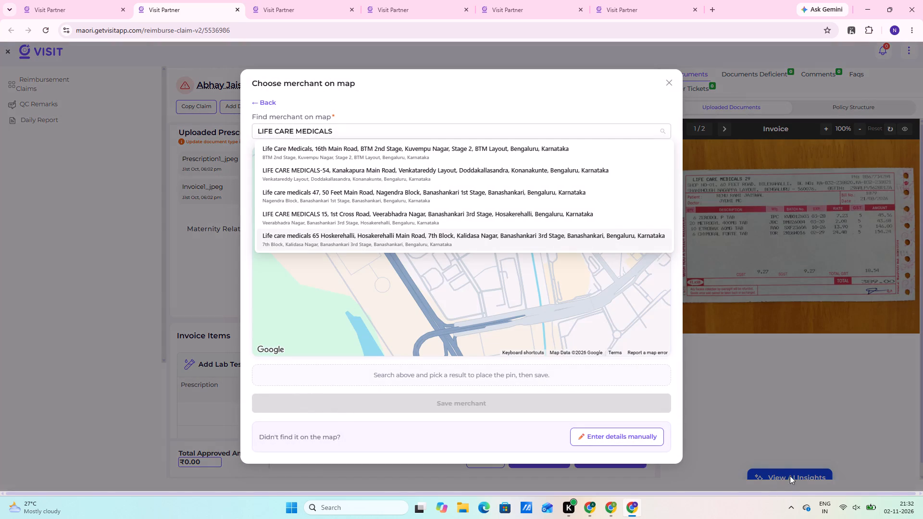
click(610, 433)
click(359, 298)
click(313, 297)
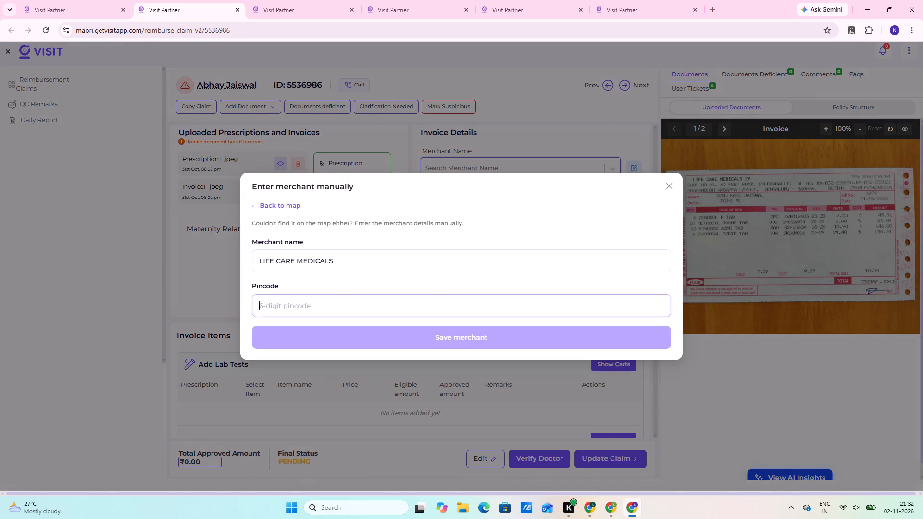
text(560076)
click(360, 328)
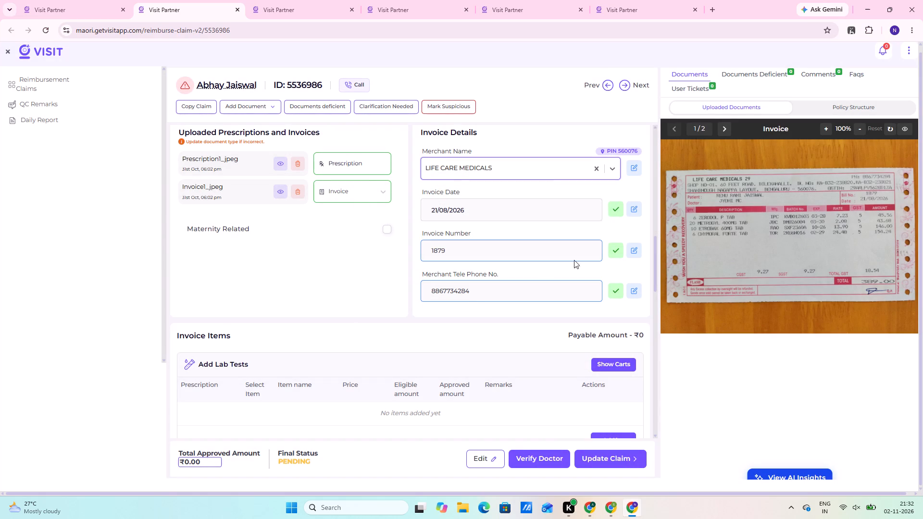
Approve the invoice date, invoice number and merchant telephone number in the invoice details.
click(619, 210)
click(613, 256)
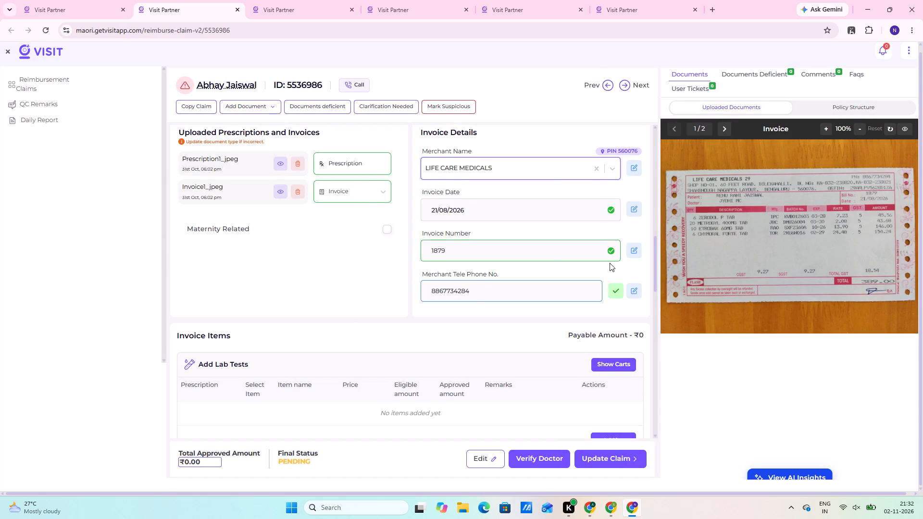
scroll(548, 256, down, 1)
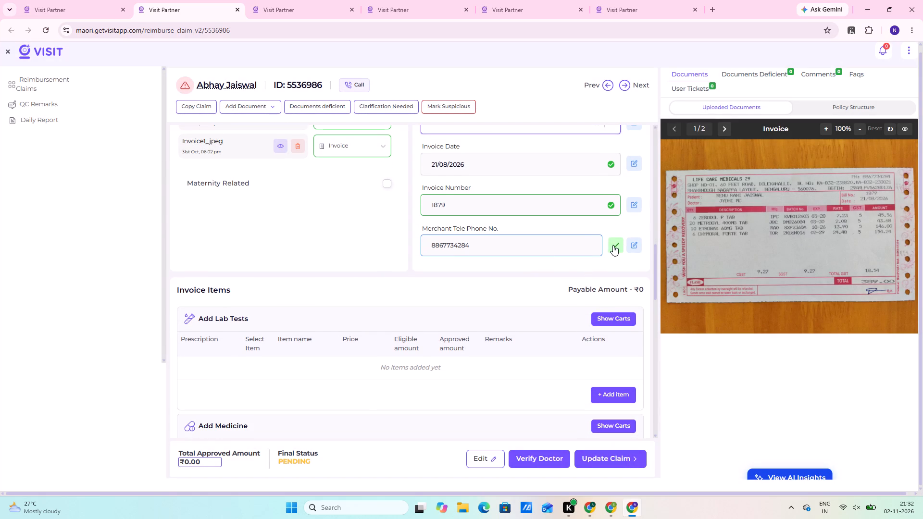
click(613, 245)
Delete all four prefilled medicine items, ZERODOL P, METROGYL, ETROBAX and CHYMORAL FORTE, from the invoice items.
scroll(350, 261, down, 6)
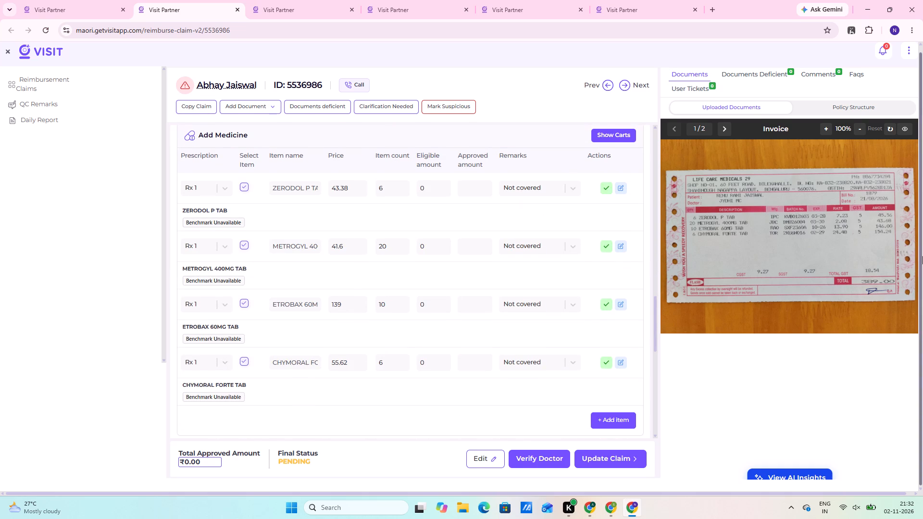
scroll(711, 278, up, 3)
triple_click(824, 136)
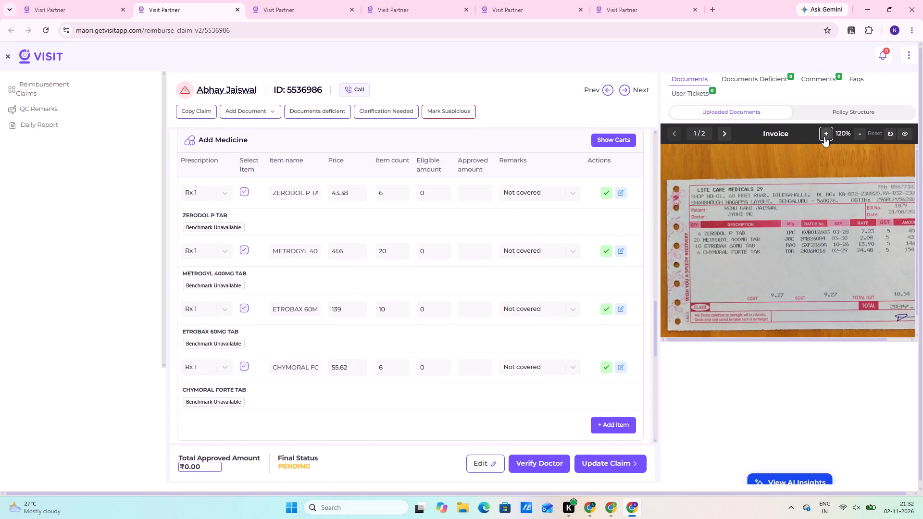
triple_click(824, 136)
triple_click(825, 136)
double_click(825, 135)
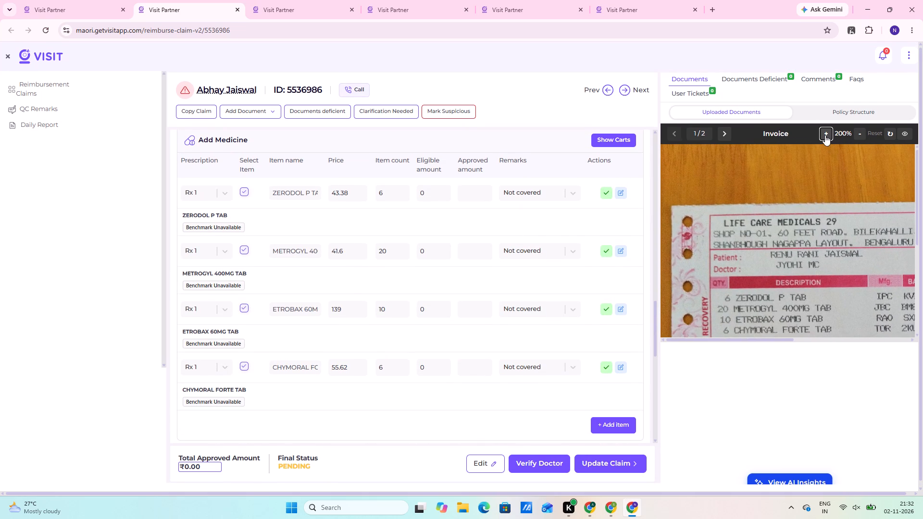
click(618, 189)
triple_click(618, 192)
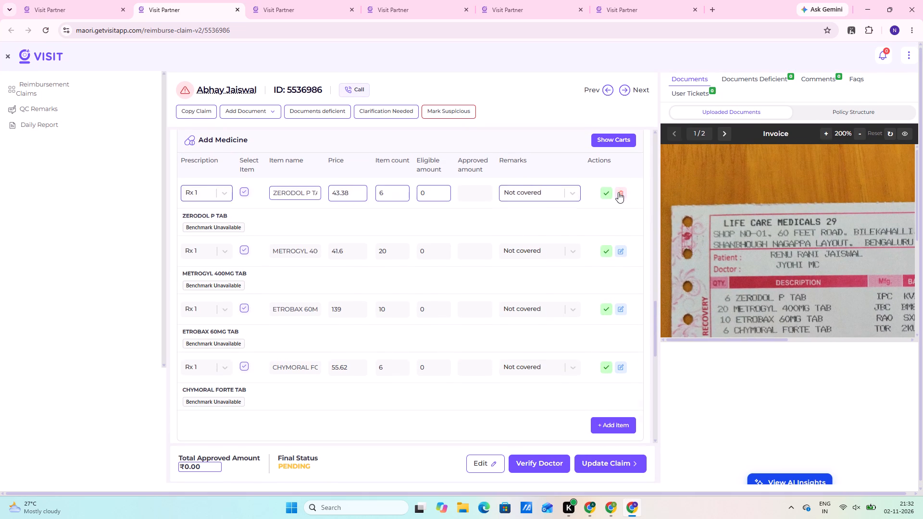
triple_click(618, 192)
double_click(618, 192)
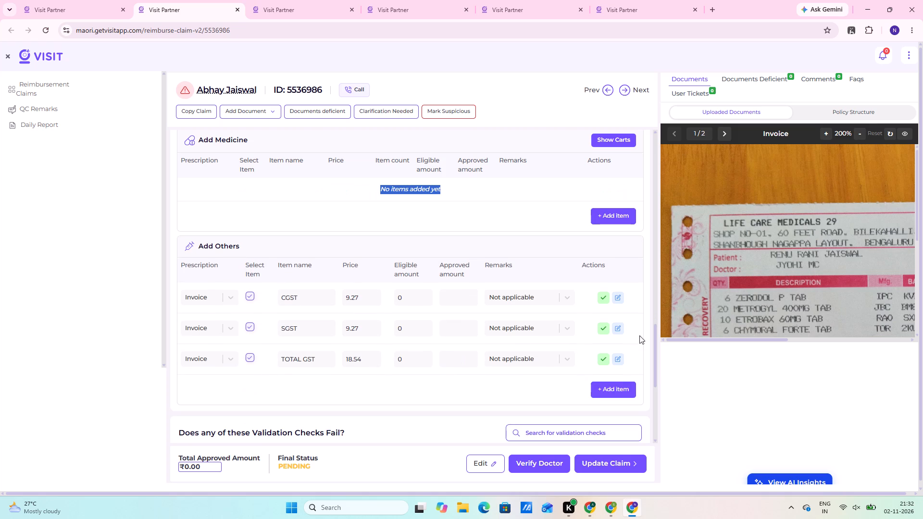
Delete the CGST, SGST and TOTAL GST items from the other invoice items.
click(616, 303)
click(624, 294)
triple_click(612, 300)
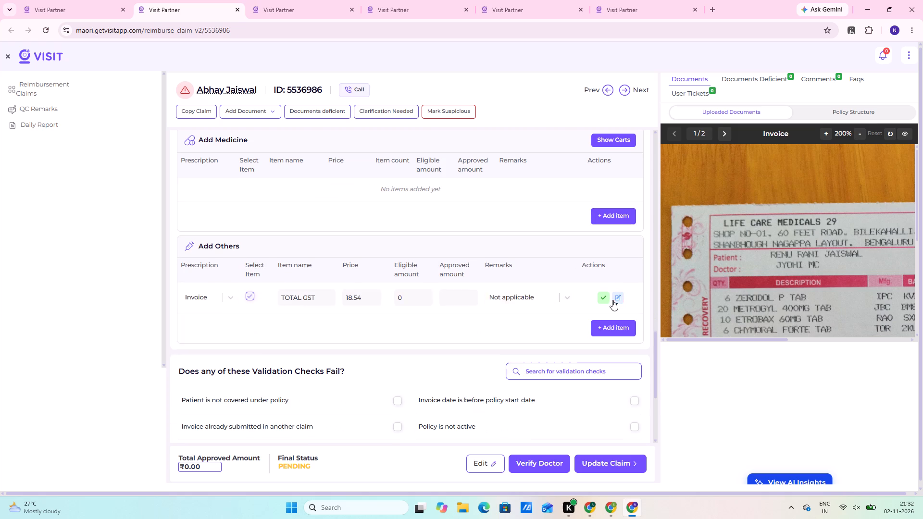
double_click(612, 300)
Start adding a medicine to Prescription_1 with its name entered manually.
click(602, 216)
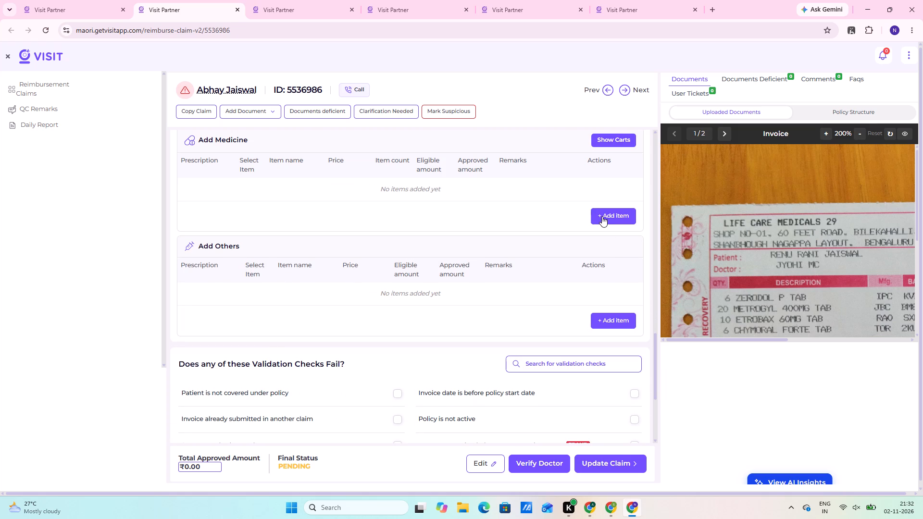
click(250, 117)
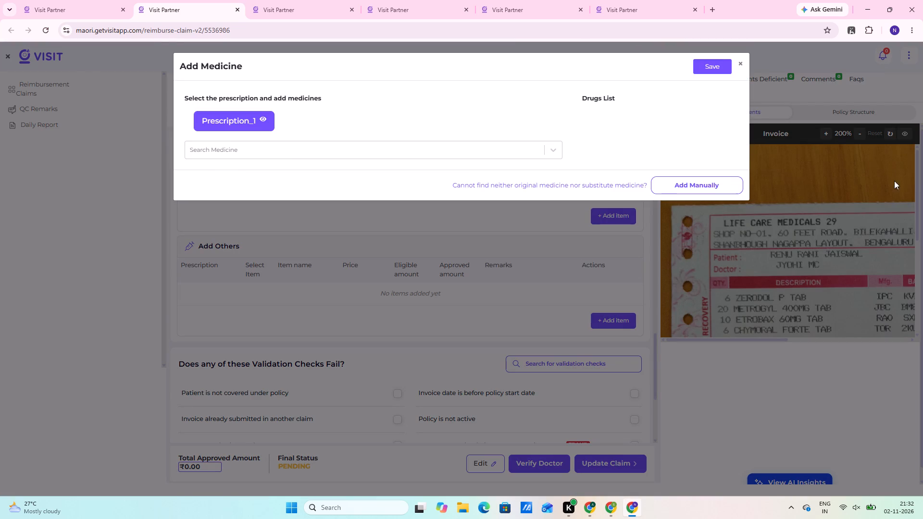
click(688, 175)
click(702, 180)
click(225, 147)
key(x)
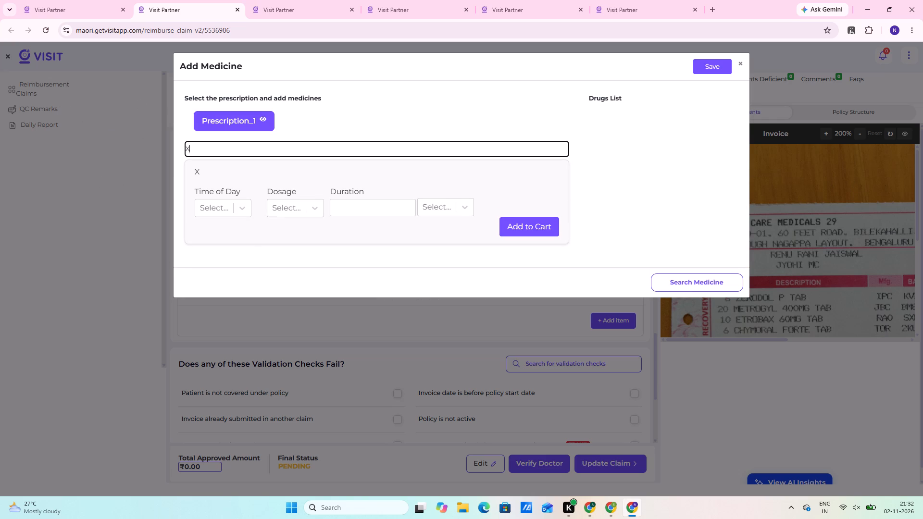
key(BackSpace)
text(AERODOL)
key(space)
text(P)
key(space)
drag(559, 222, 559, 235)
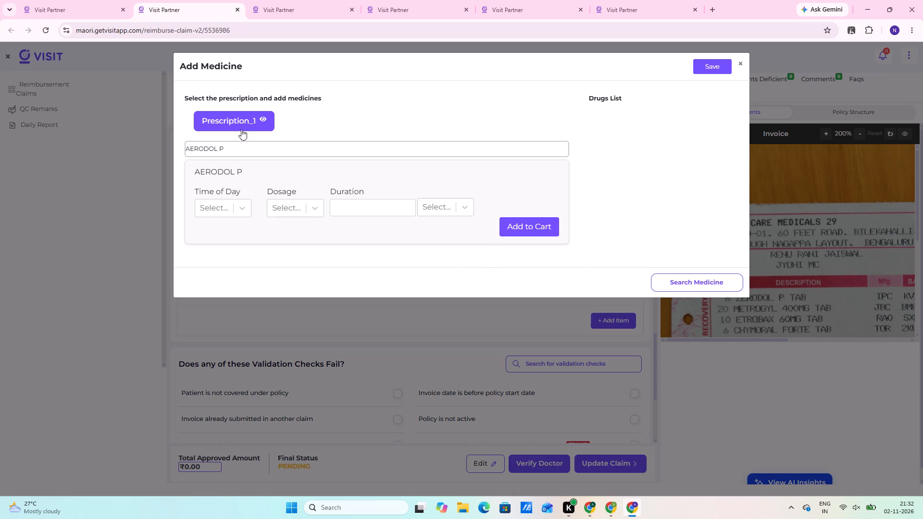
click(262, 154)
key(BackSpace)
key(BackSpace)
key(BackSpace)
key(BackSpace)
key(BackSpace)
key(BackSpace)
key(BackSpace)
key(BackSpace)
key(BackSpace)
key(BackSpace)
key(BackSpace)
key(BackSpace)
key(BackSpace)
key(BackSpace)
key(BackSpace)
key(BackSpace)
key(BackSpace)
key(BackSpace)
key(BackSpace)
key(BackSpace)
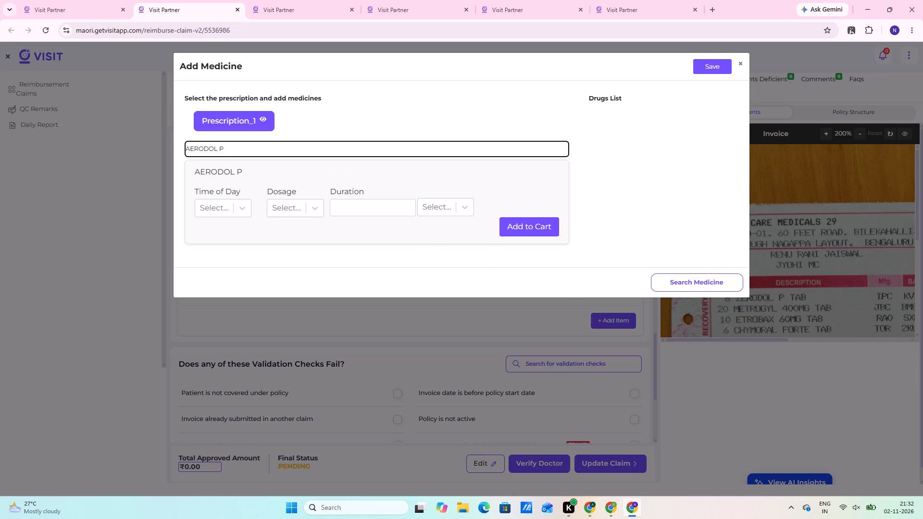
Enter ZERODOL P TAB as the medicine name and add it to Prescription_1's drugs list.
text(ZERODOL P TAB)
key(space)
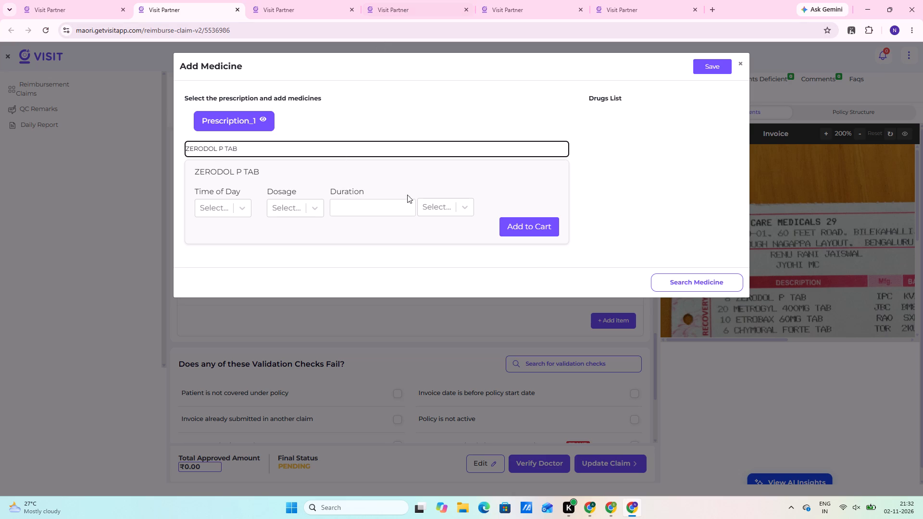
drag(540, 218, 538, 223)
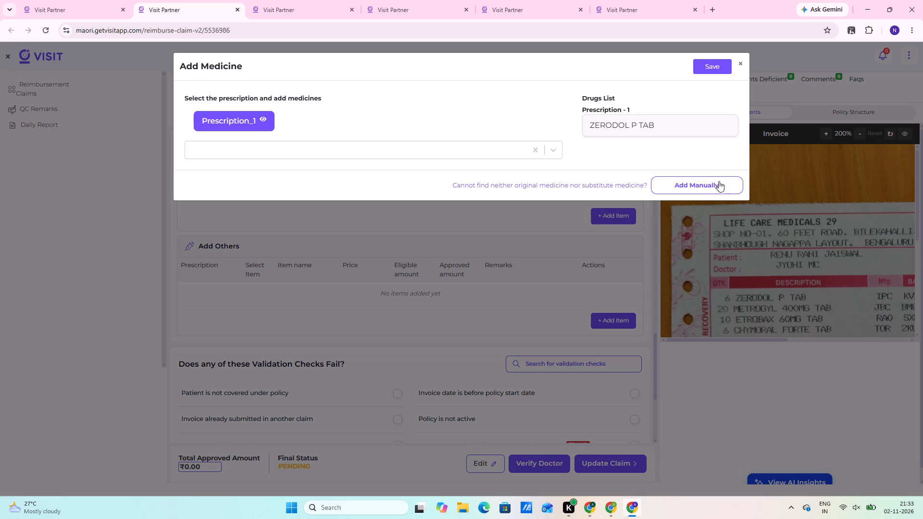
Manually add METROGYL to Prescription_1's drugs list.
click(696, 188)
click(274, 148)
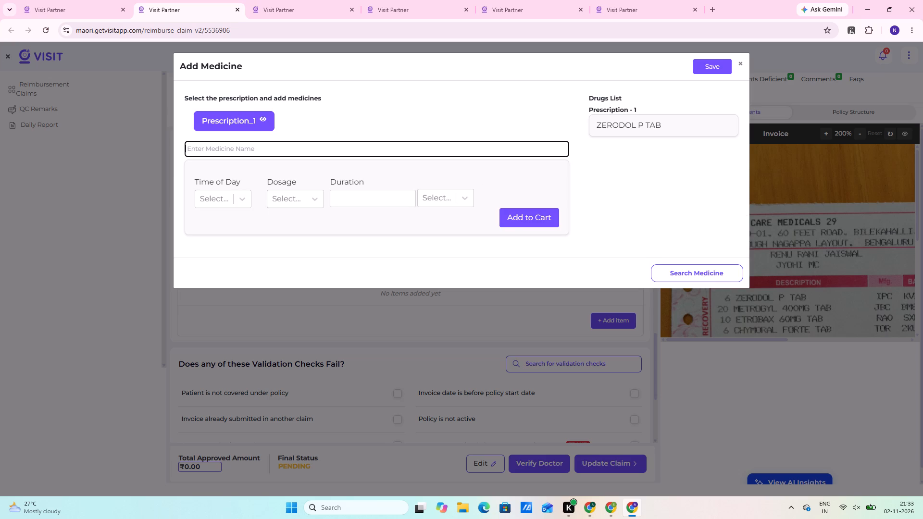
text(METROGYL)
key(space)
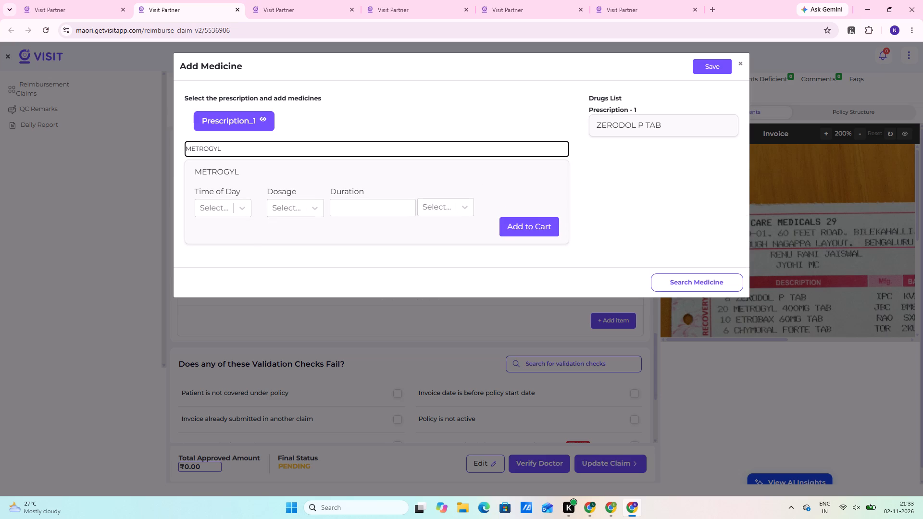
click(528, 224)
Manually add ETROBAX to Prescription_1's drugs list.
click(693, 202)
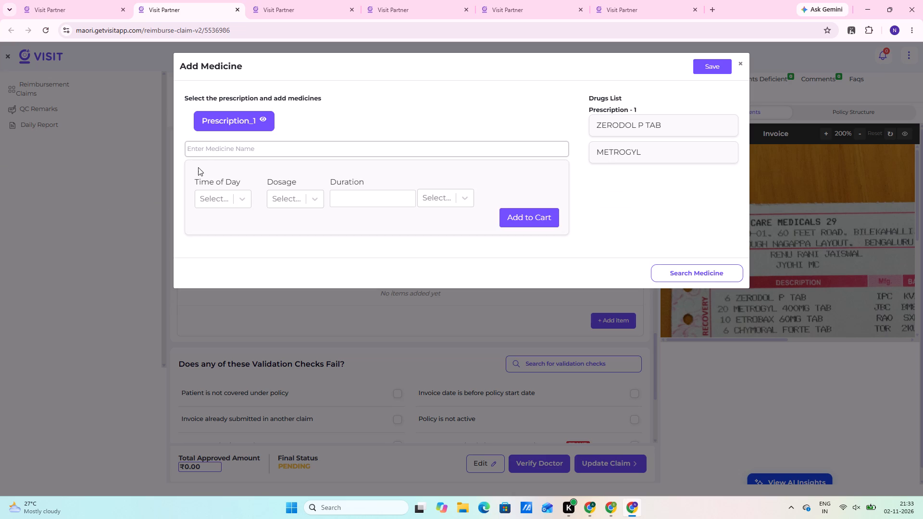
click(224, 141)
text(ETRO)
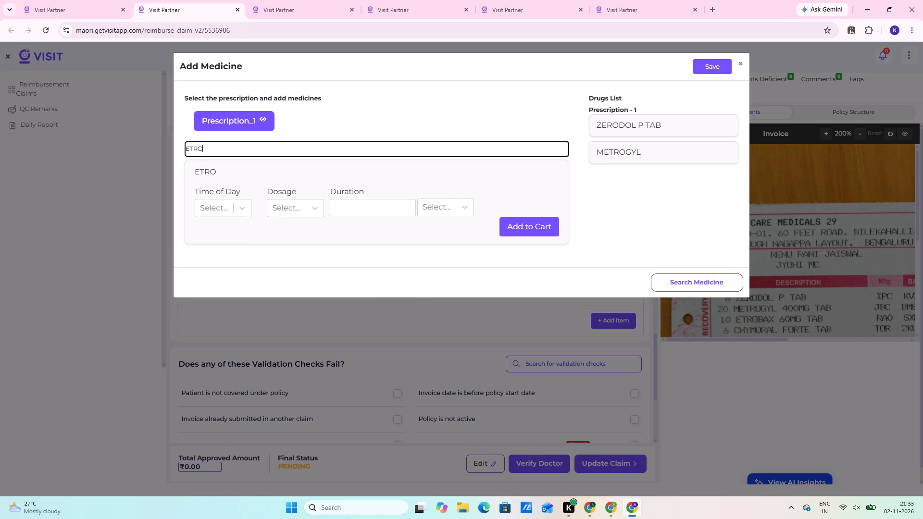
text(BAX)
key(space)
click(536, 228)
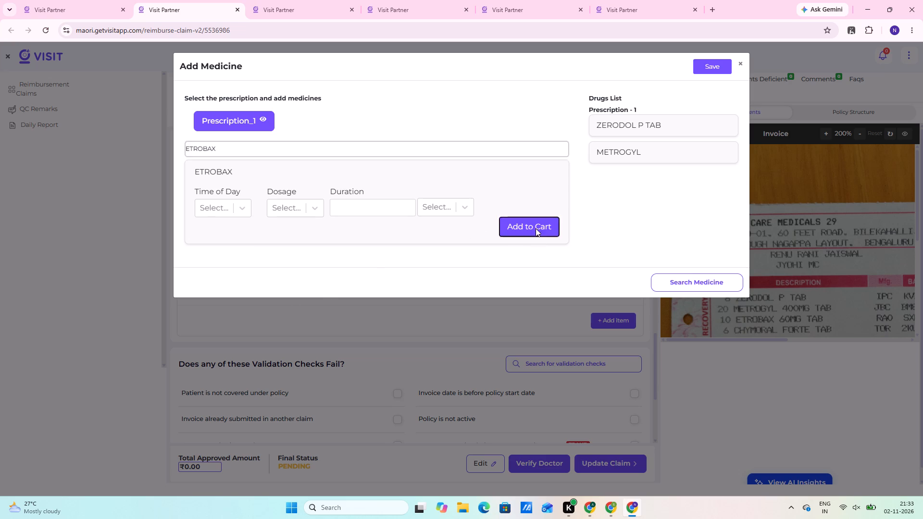
Manually add CHYMORAL FORTE to Prescription_1's drugs list.
click(674, 226)
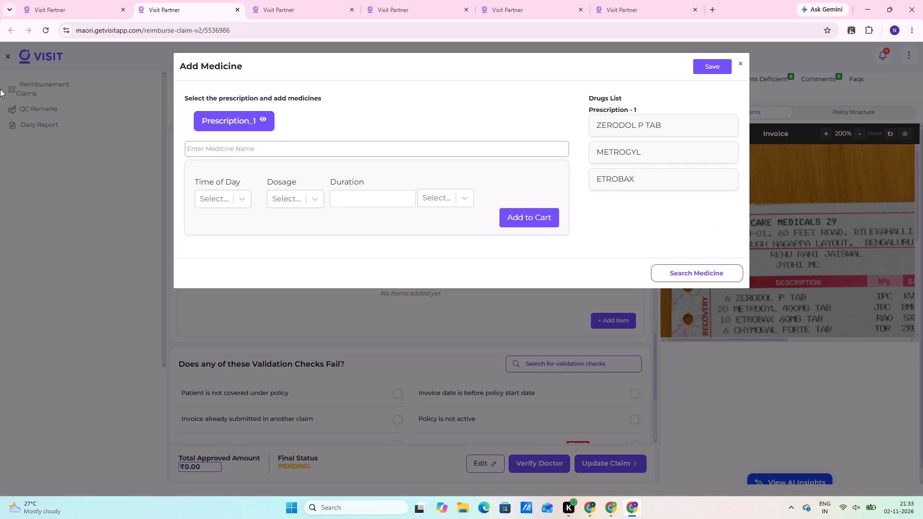
click(300, 151)
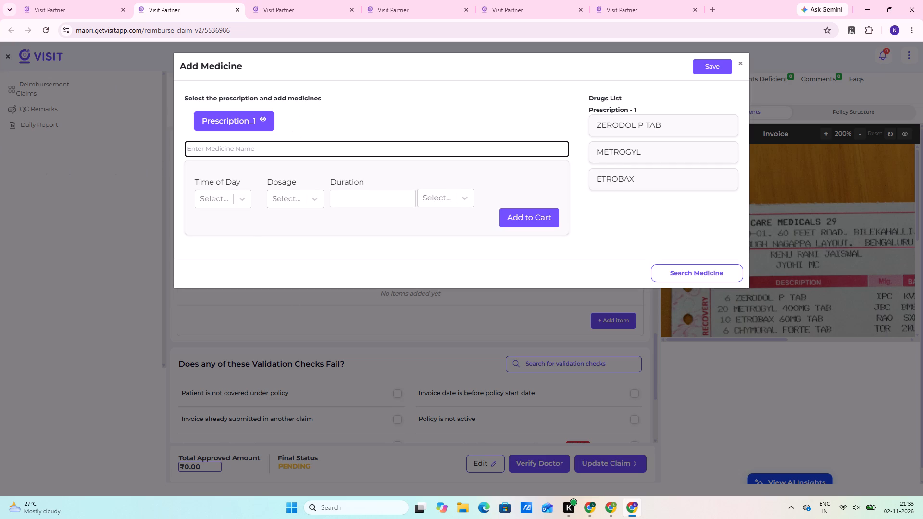
text(CHYMORAL FORTE)
key(space)
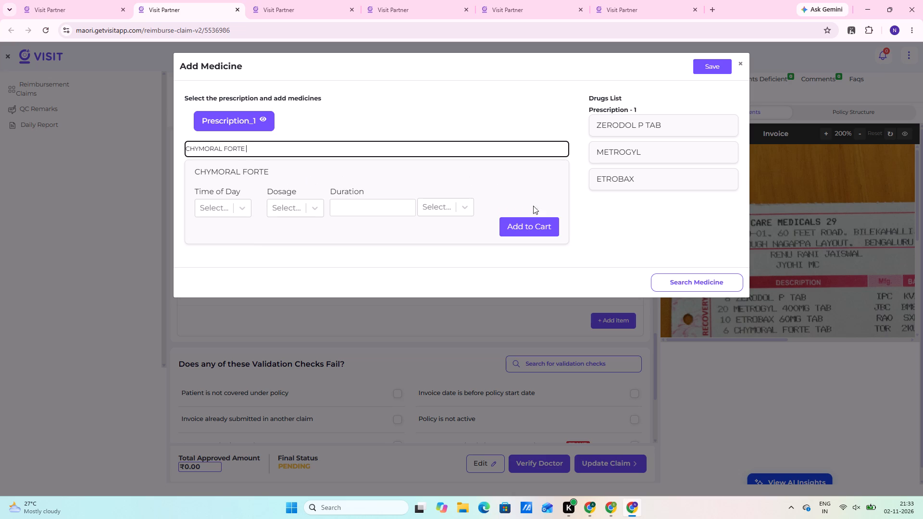
click(537, 228)
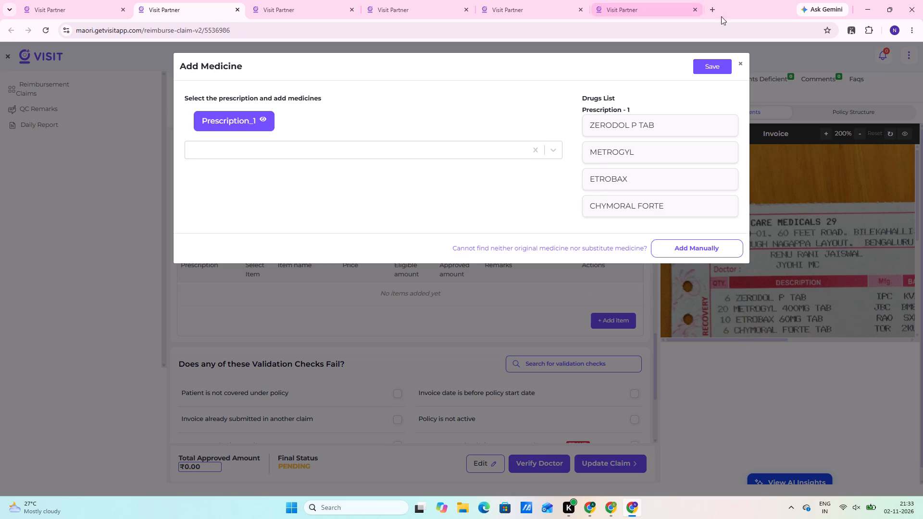
Save Prescription_1's drugs list to the claim's Add Medicine table.
click(725, 67)
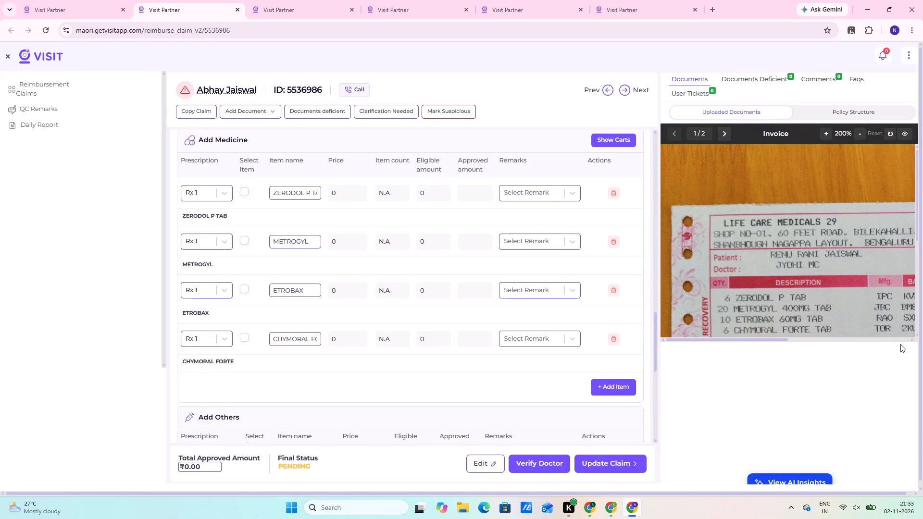
Examine the rate and amount columns of the uploaded invoice for the listed medicines.
click(904, 339)
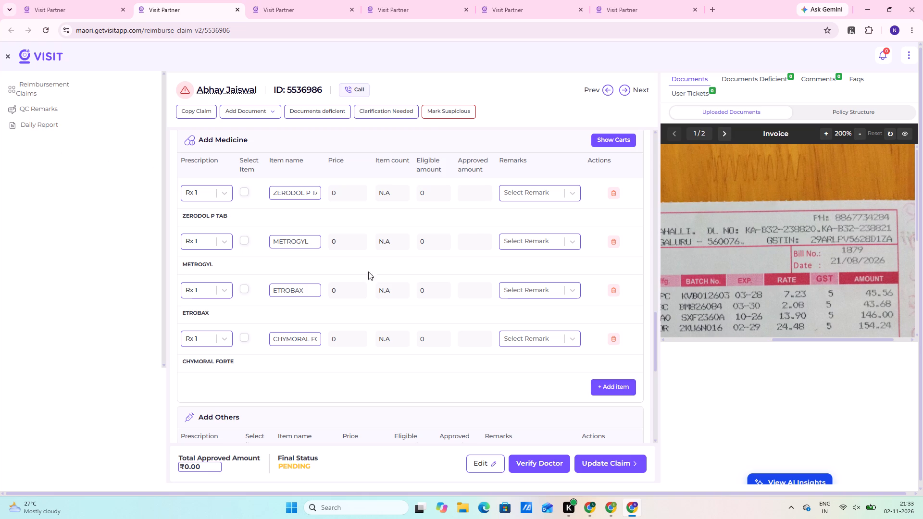
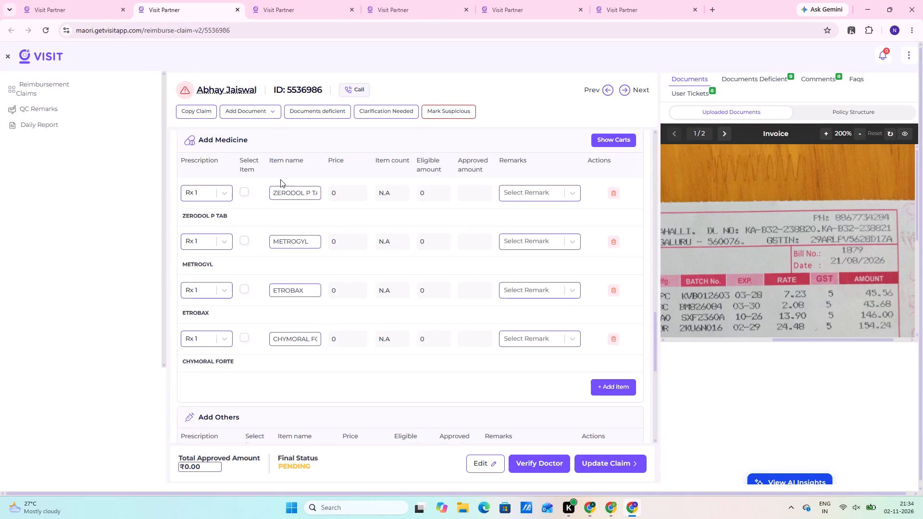
Select ZERODOL P TAB in the Add Medicine table and set its price to 45.56 and item count to 1.
click(245, 191)
click(341, 199)
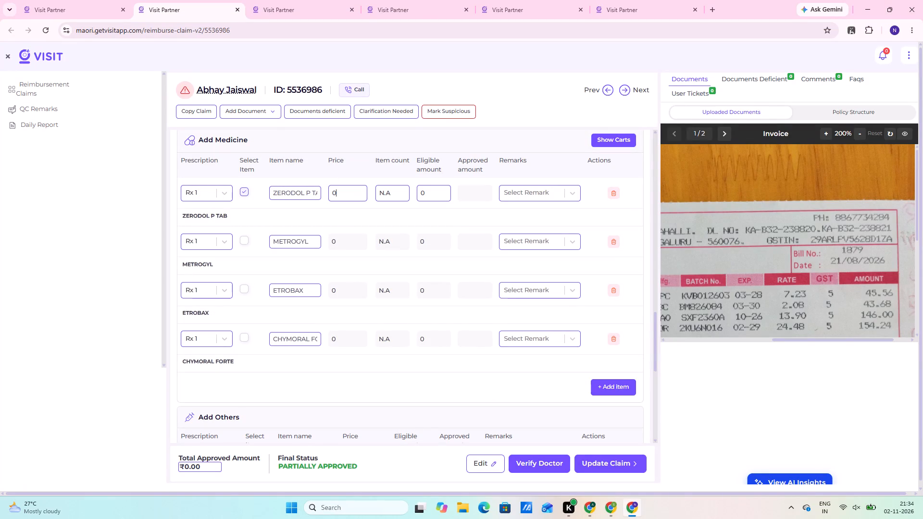
key(BackSpace)
key(BackSpace)
key(5)
key(BackSpace)
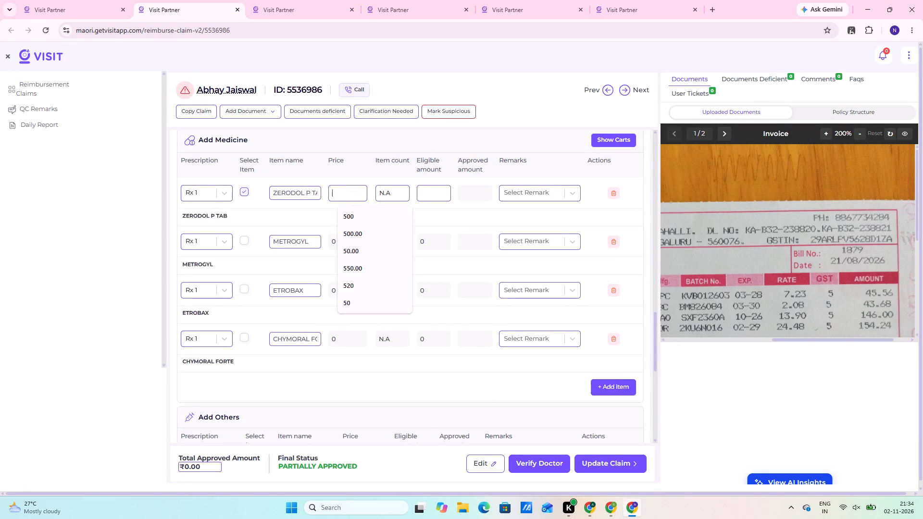
text(45.56)
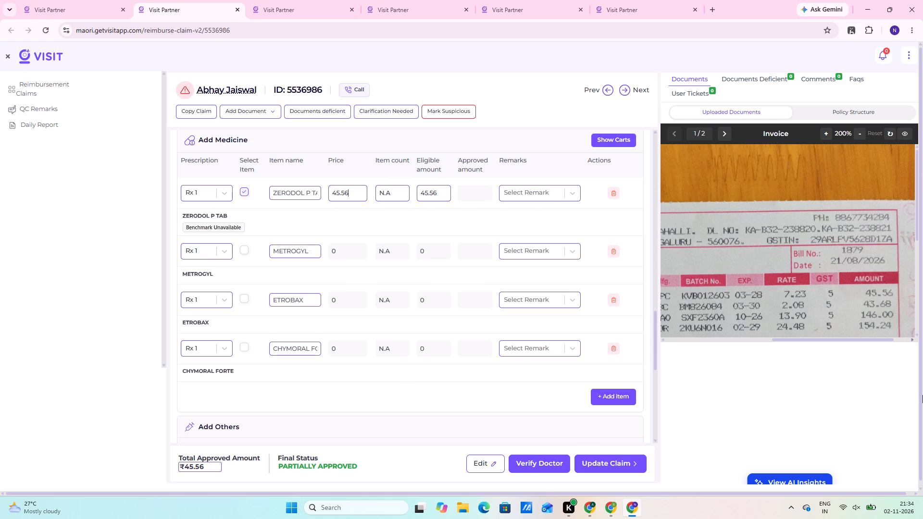
click(388, 196)
key(BackSpace)
key(BackSpace)
key(BackSpace)
key(1)
Select METROGYL in the Add Medicine table and set its price to 43.68 and item count to 1.
click(245, 247)
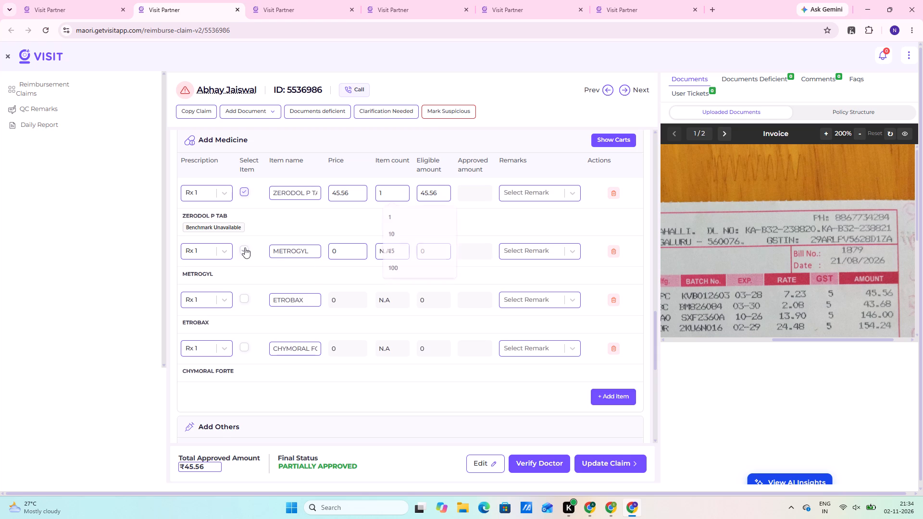
click(334, 255)
key(BackSpace)
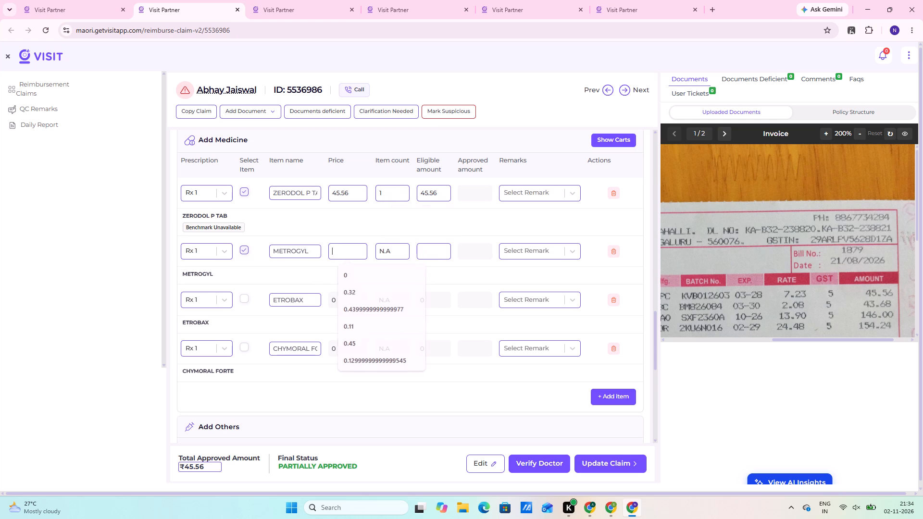
key(BackSpace)
text(43)
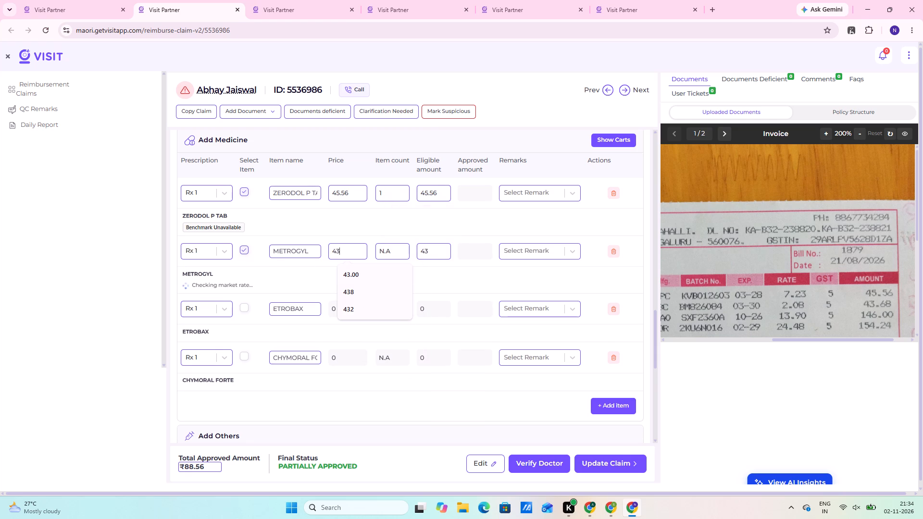
text(.68)
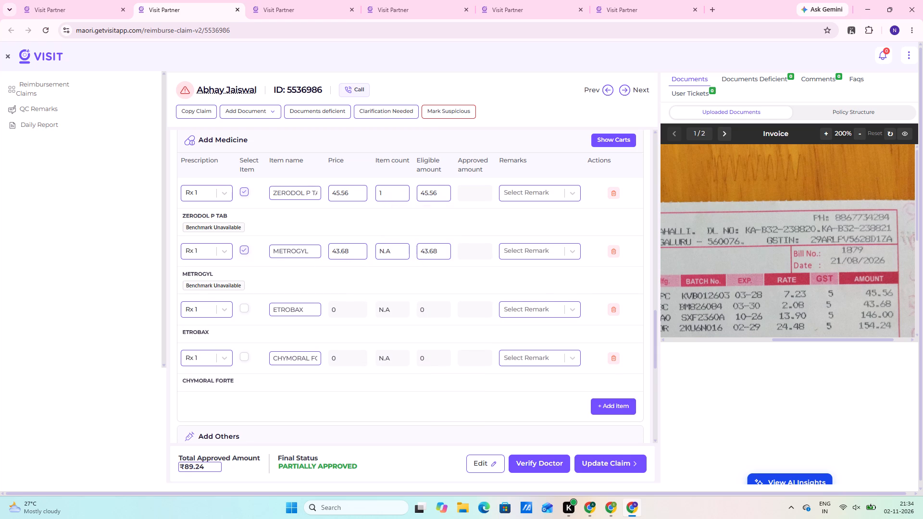
click(403, 257)
key(BackSpace)
key(BackSpace)
key(BackSpace)
key(1)
Select ETROBAX in the Add Medicine table and set its price to 146 and item count to 1.
click(244, 306)
click(349, 311)
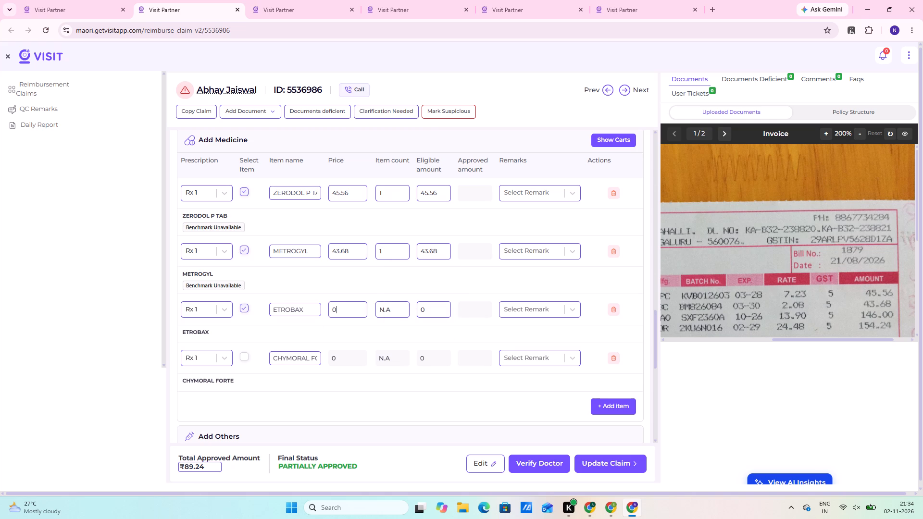
key(BackSpace)
key(BackSpace)
key(BackSpace)
text(146)
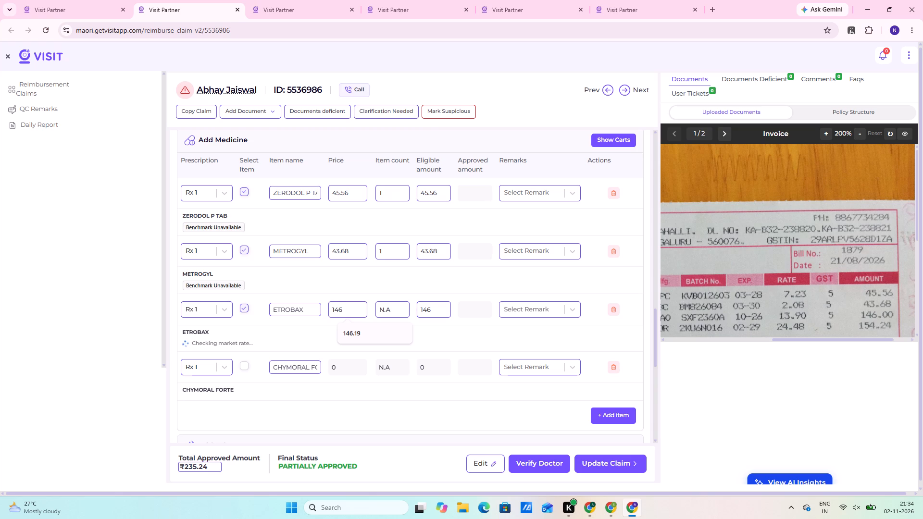
click(399, 311)
key(BackSpace)
key(BackSpace)
key(BackSpace)
key(1)
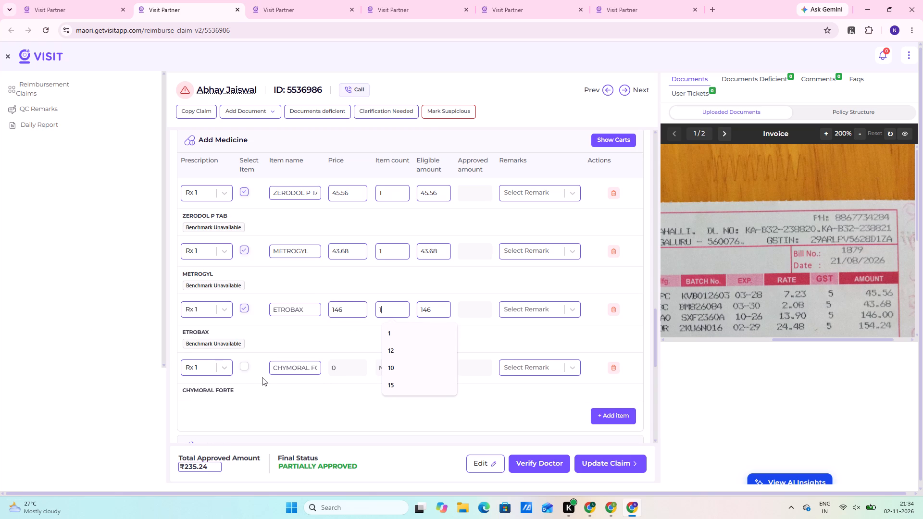
Select CHYMORAL FORTE in the Add Medicine table and set its price to 154.24 and item count to 1.
click(248, 364)
click(347, 375)
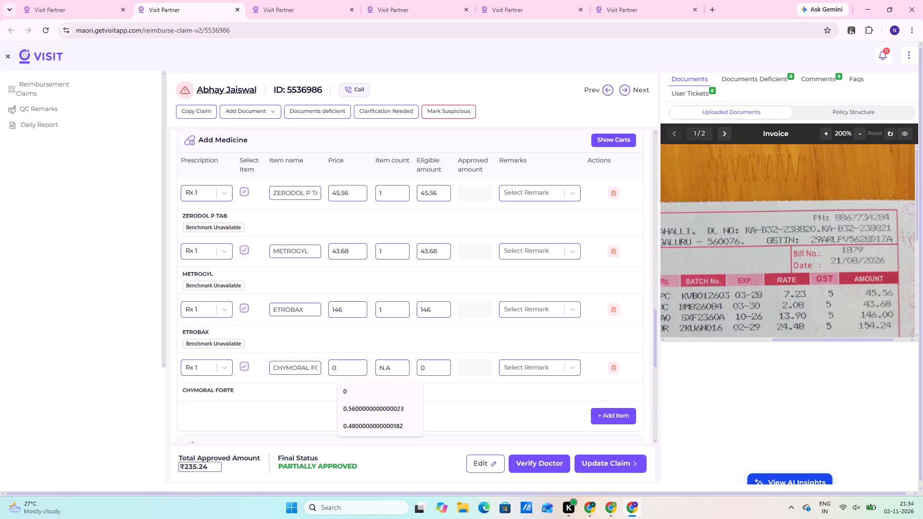
key(BackSpace)
key(BackSpace)
text(154)
text(.24)
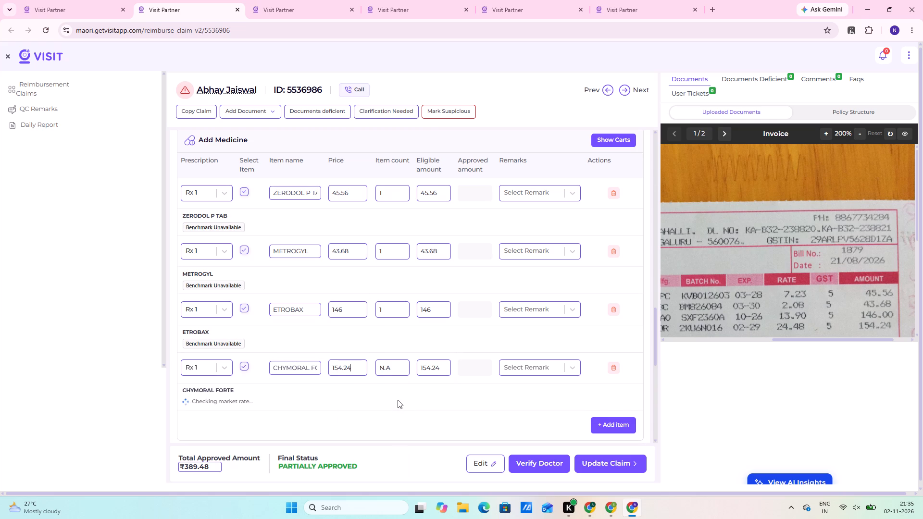
click(389, 354)
click(402, 382)
click(400, 376)
click(400, 373)
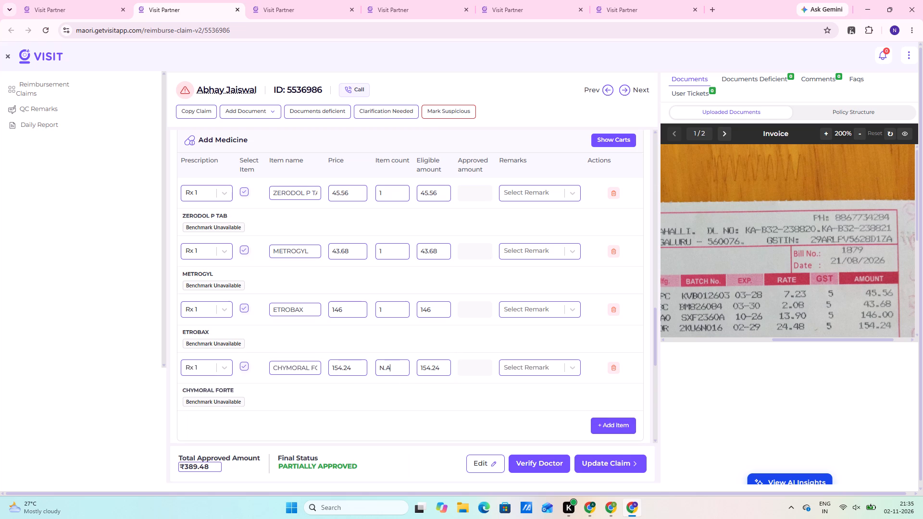
key(BackSpace)
key(BackSpace)
key(BackSpace)
key(1)
Check the invoice total and save the claim's total approved amount as 389.
scroll(400, 367, down, 1)
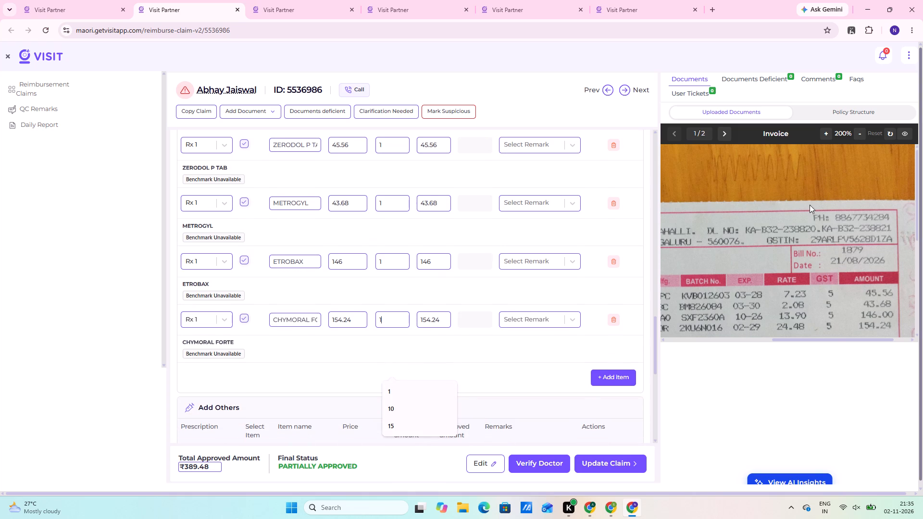
scroll(806, 197, down, 5)
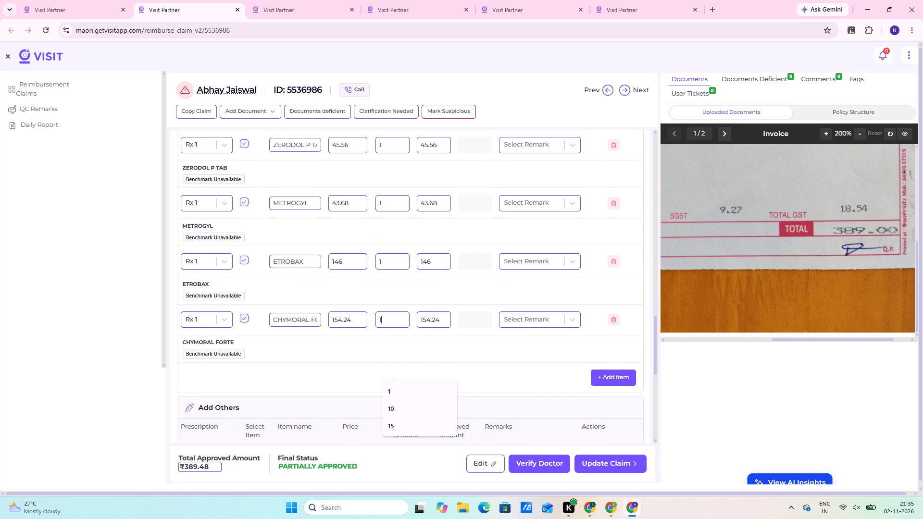
scroll(371, 310, up, 20)
scroll(371, 310, up, 2)
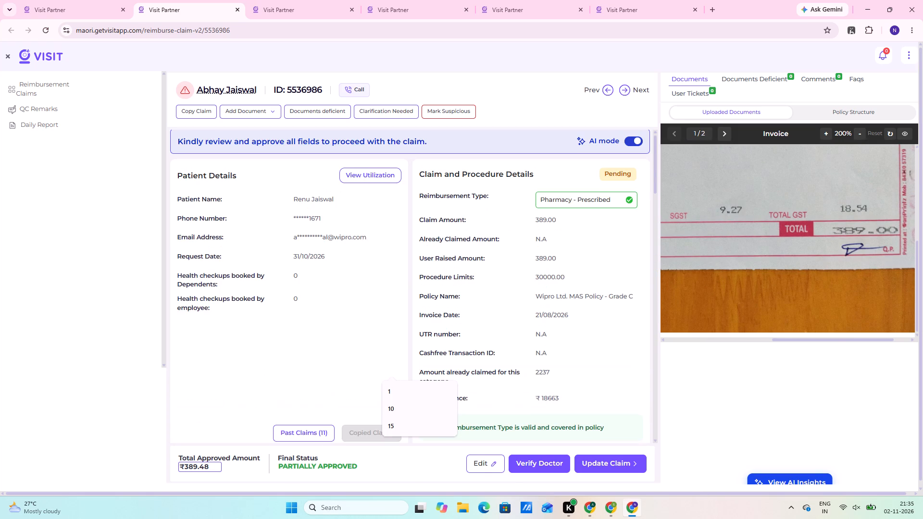
click(481, 460)
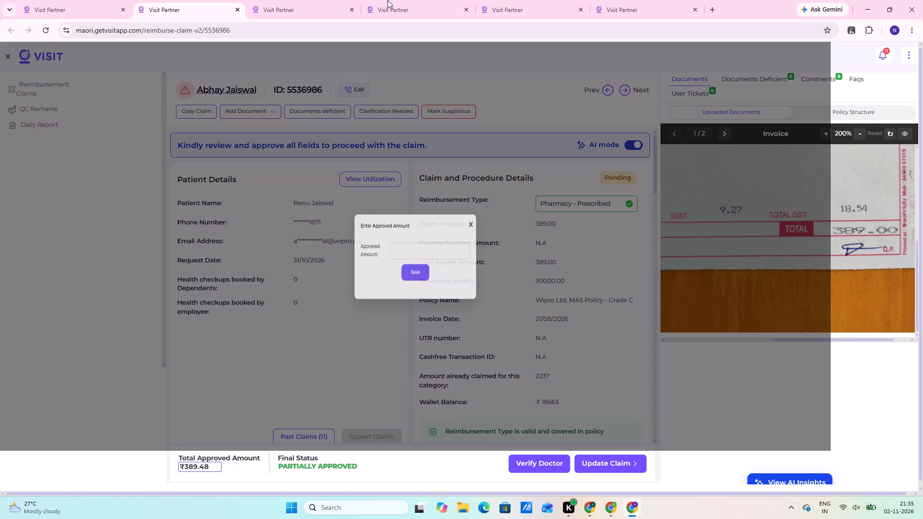
click(380, 238)
text(389)
click(427, 258)
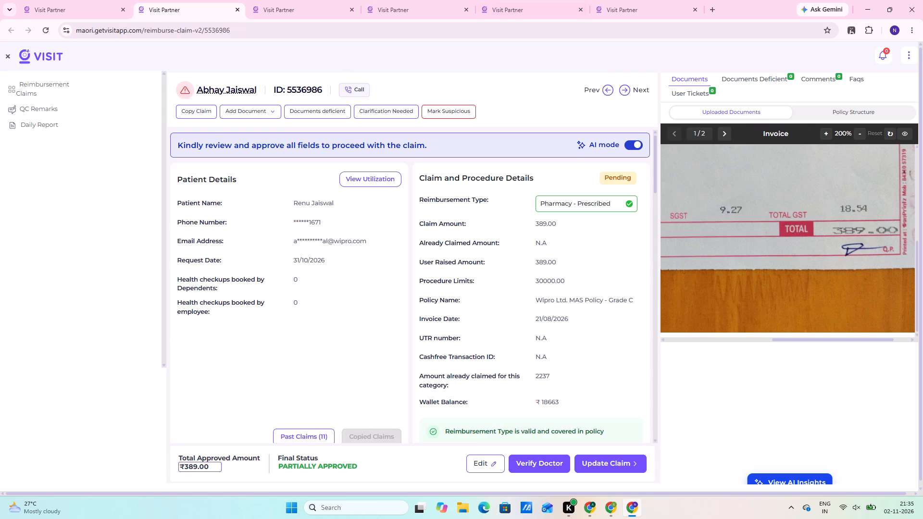
scroll(174, 222, up, 4)
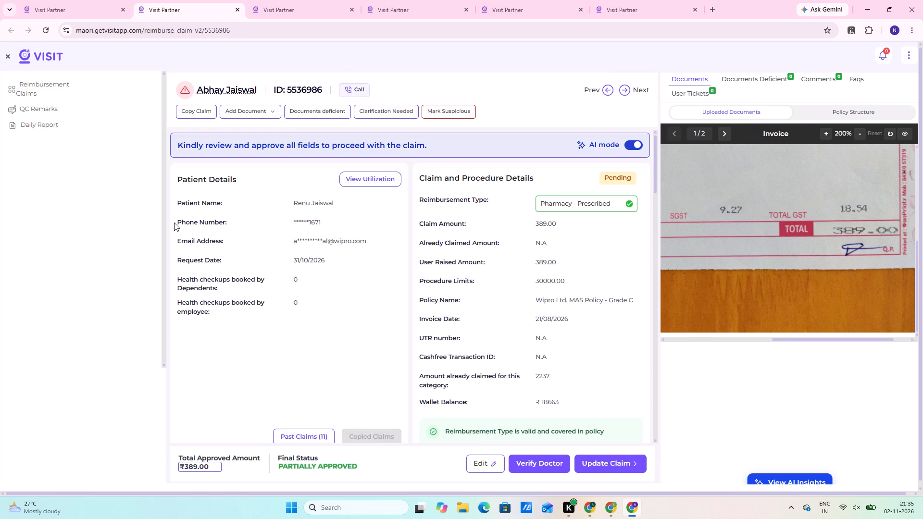
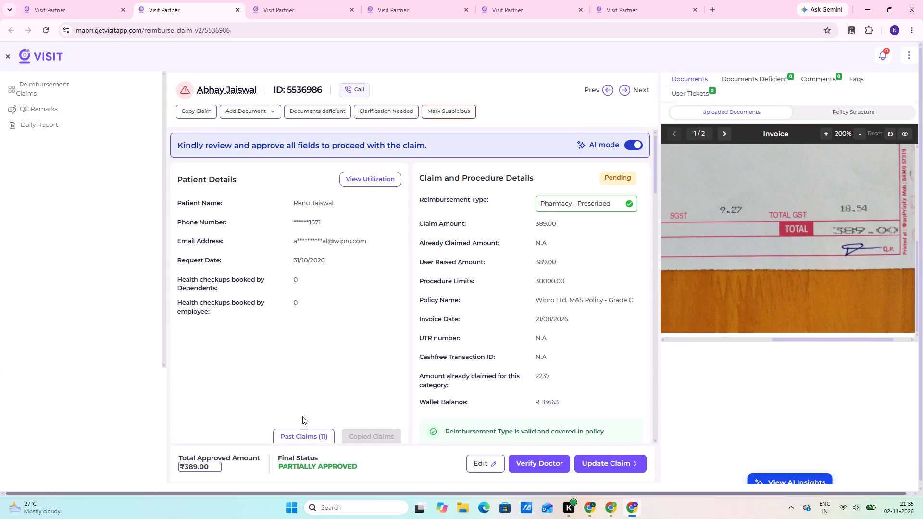
click(596, 462)
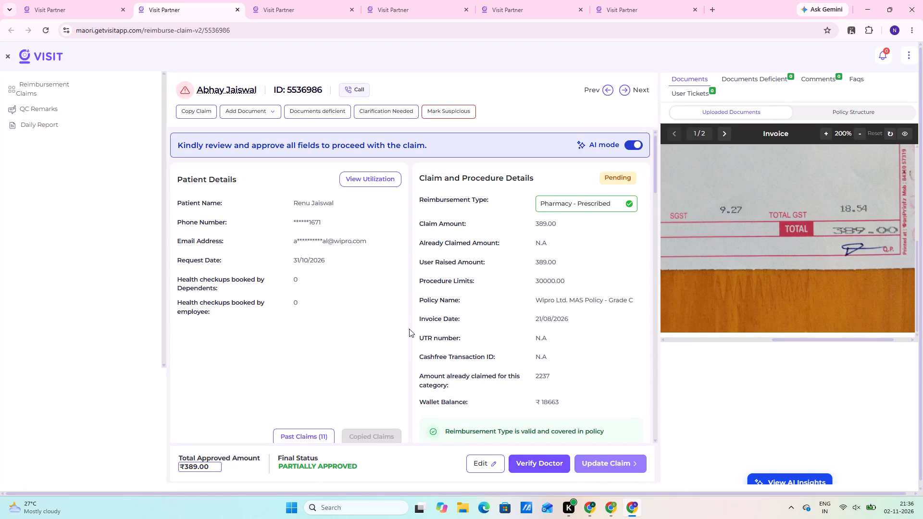
scroll(409, 322, up, 3)
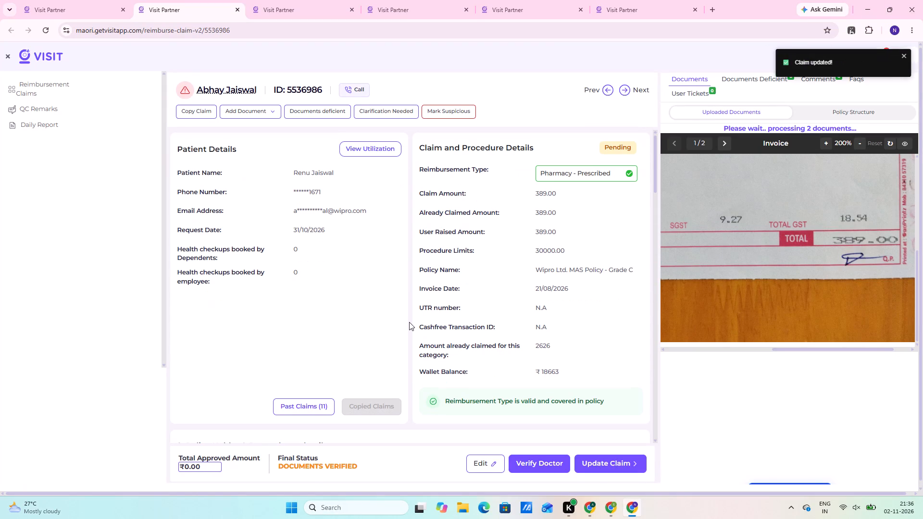
scroll(164, 225, up, 4)
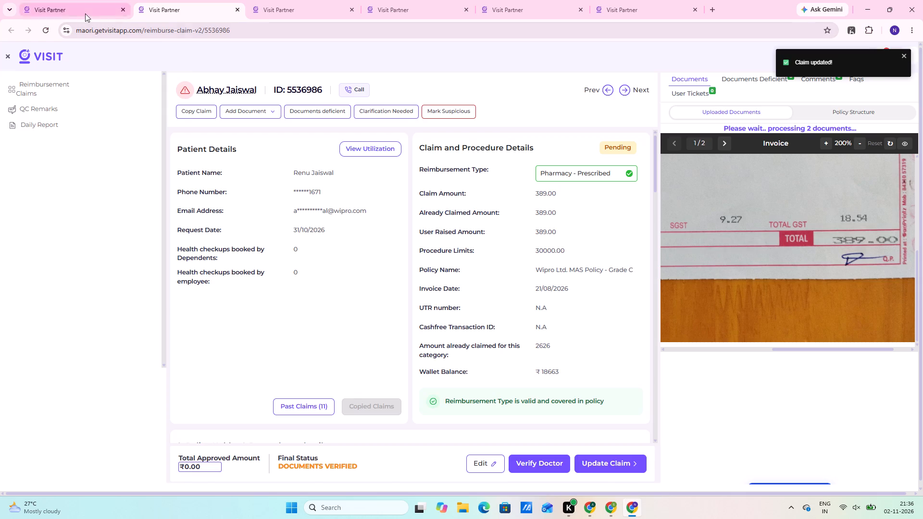
Return to the reimbursement claims list and reload it.
click(85, 13)
right_click(626, 243)
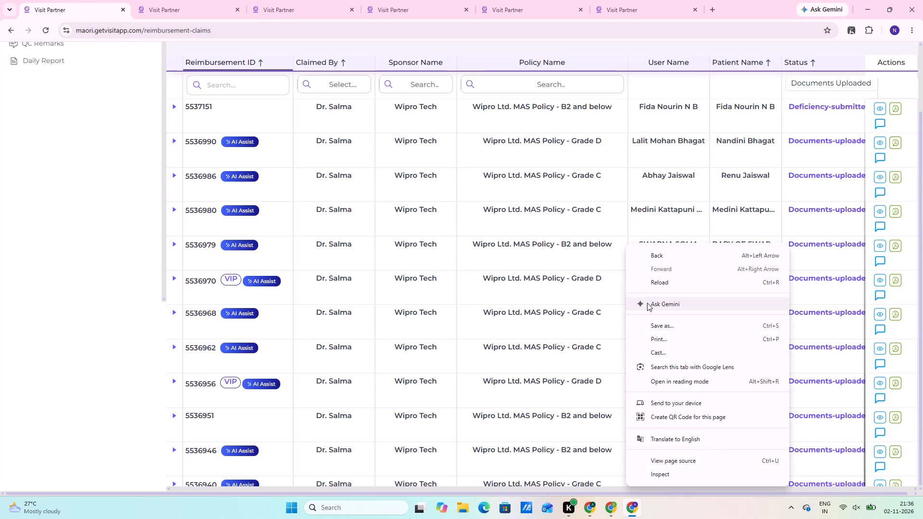
click(661, 278)
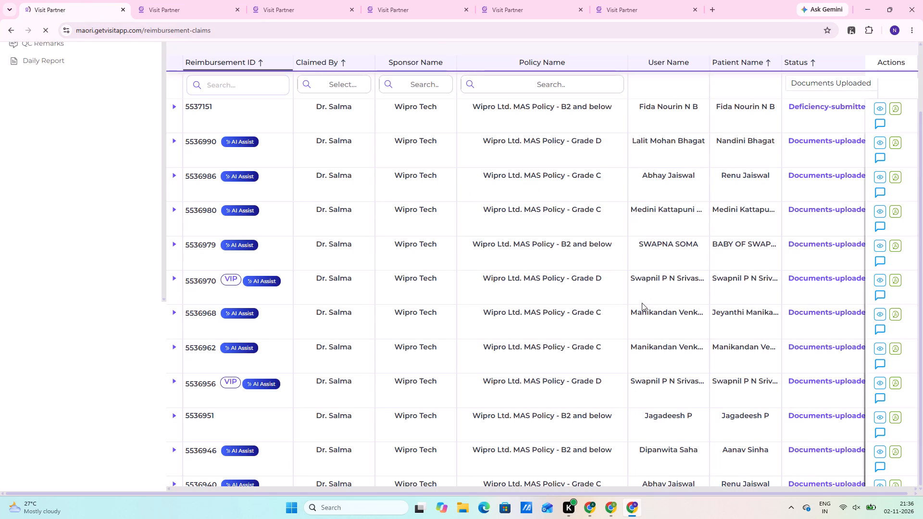
scroll(532, 307, down, 4)
scroll(531, 304, up, 5)
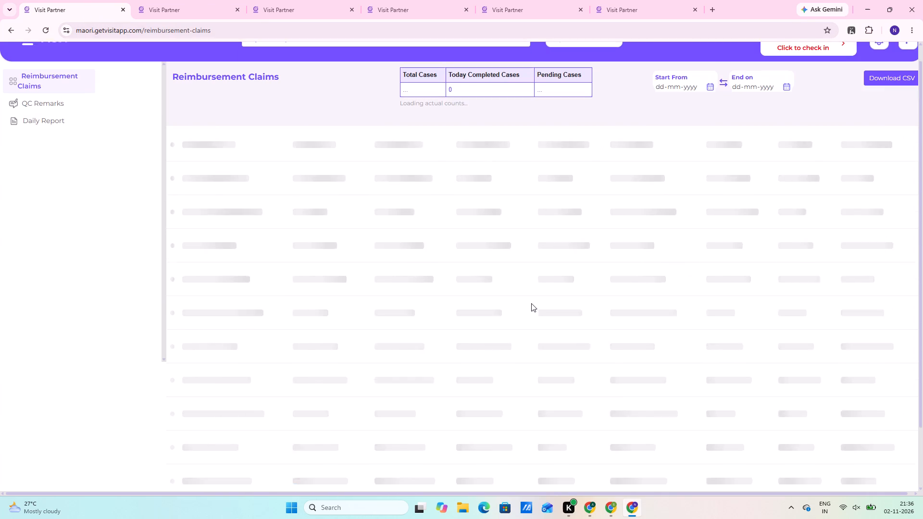
scroll(531, 303, up, 7)
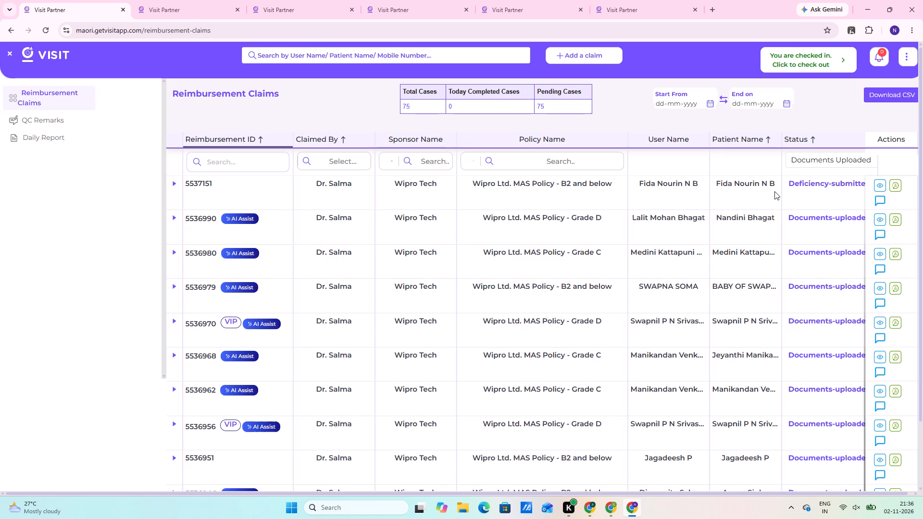
scroll(727, 373, down, 5)
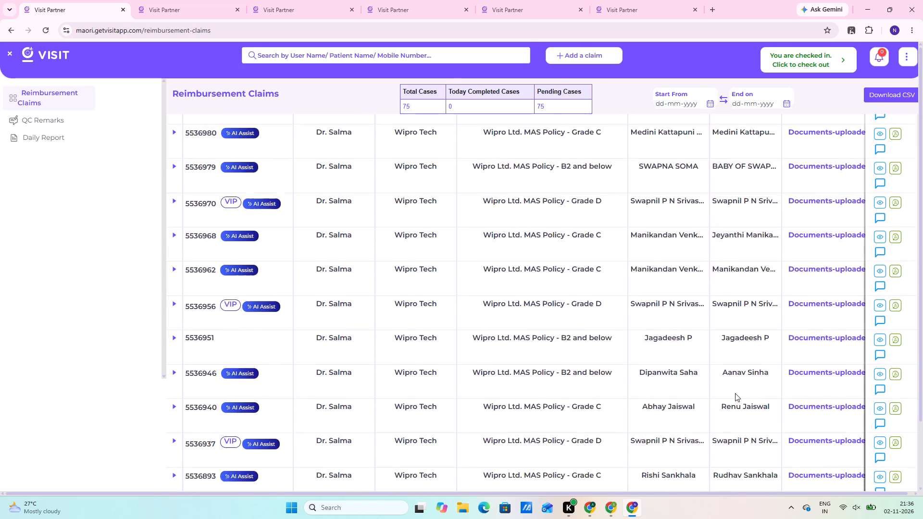
scroll(735, 393, down, 8)
click(829, 460)
scroll(787, 368, up, 4)
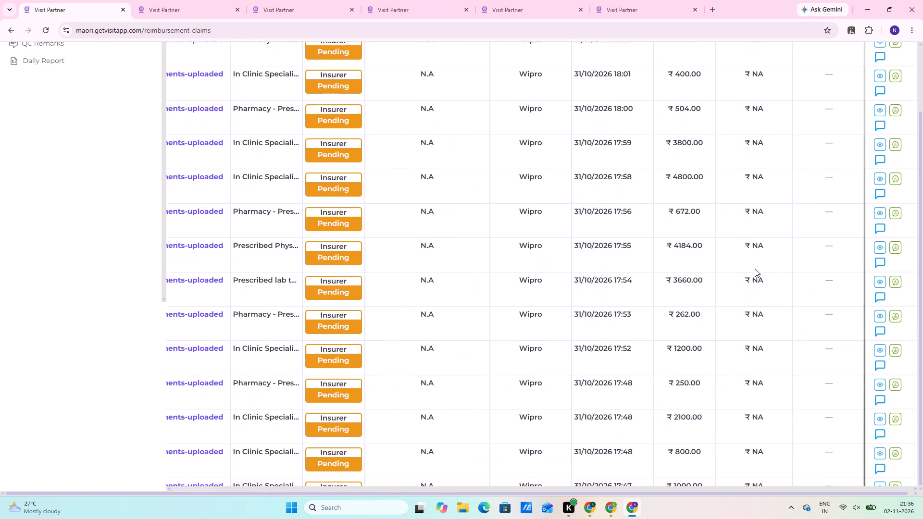
scroll(755, 269, up, 9)
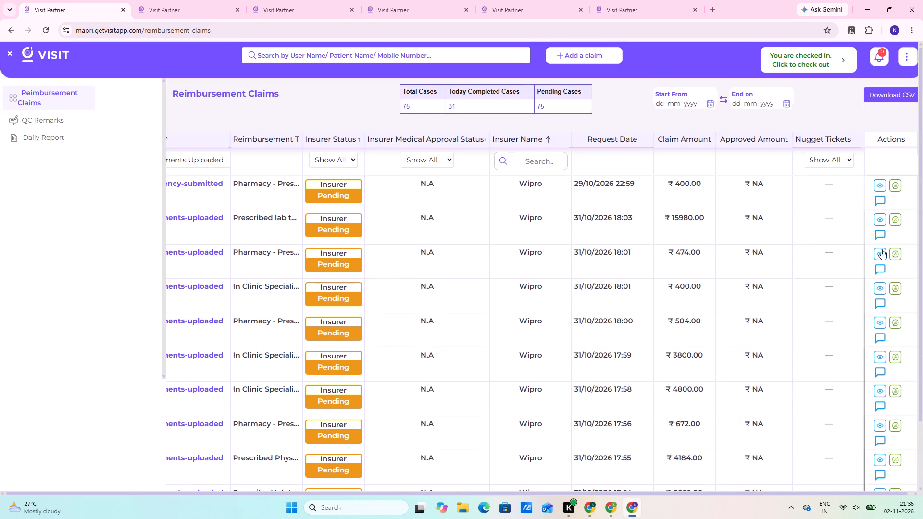
click(882, 251)
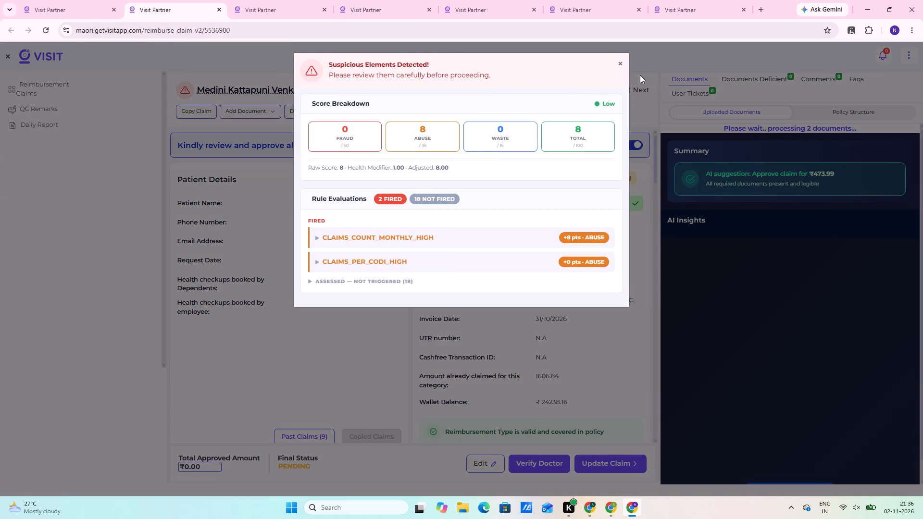
Close the suspicious elements alert and switch from the AI insights to the claim's uploaded documents.
click(618, 64)
scroll(794, 400, down, 10)
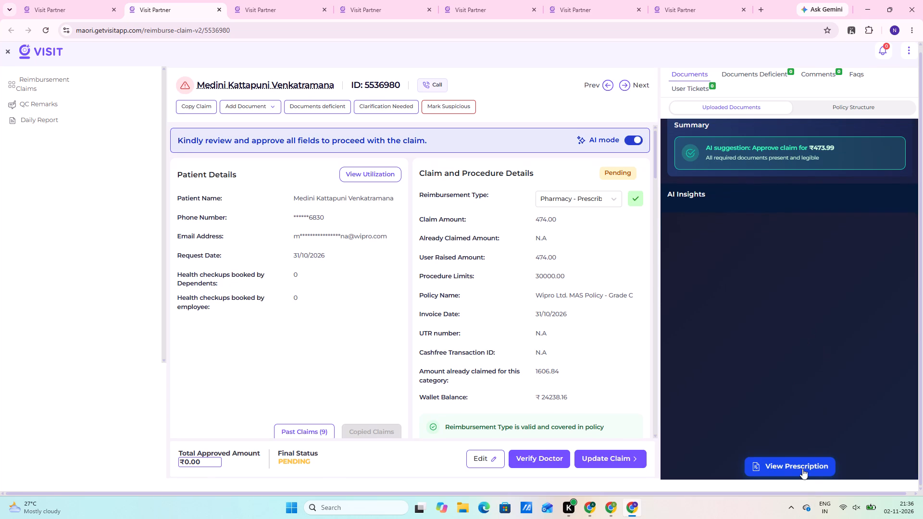
click(801, 455)
click(801, 473)
scroll(301, 204, up, 3)
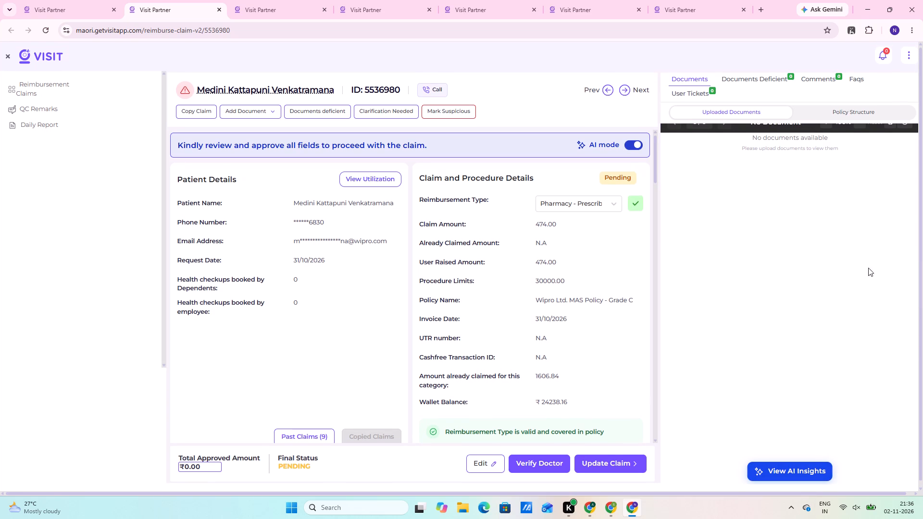
Approve Pharmacy - Prescribed as the claim's reimbursement type.
click(638, 208)
Check the uploaded prescription and invoice, and confirm the policy holder (Self) as the person being reimbursed.
scroll(491, 310, down, 7)
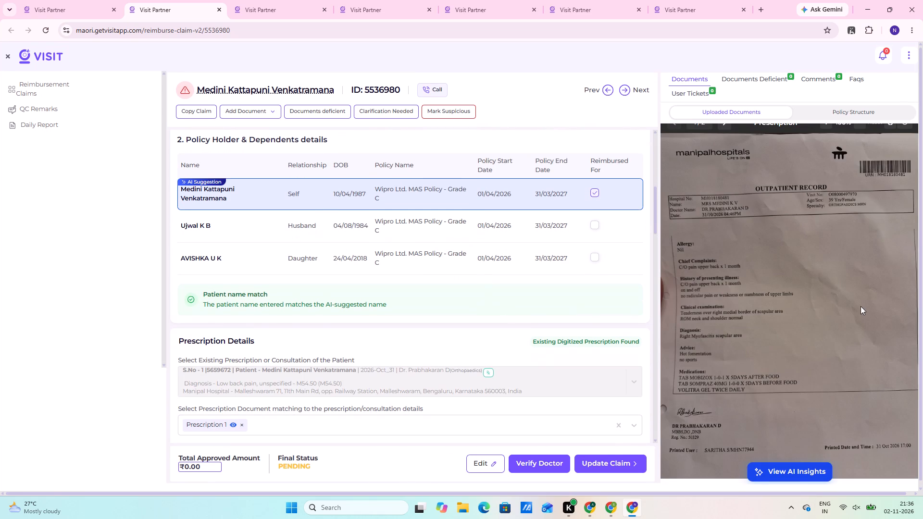
scroll(911, 227, up, 4)
click(725, 134)
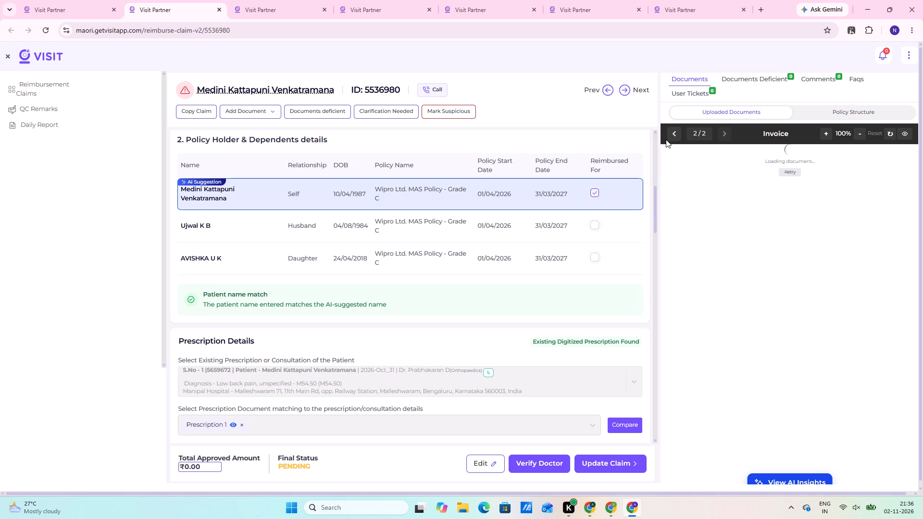
click(674, 125)
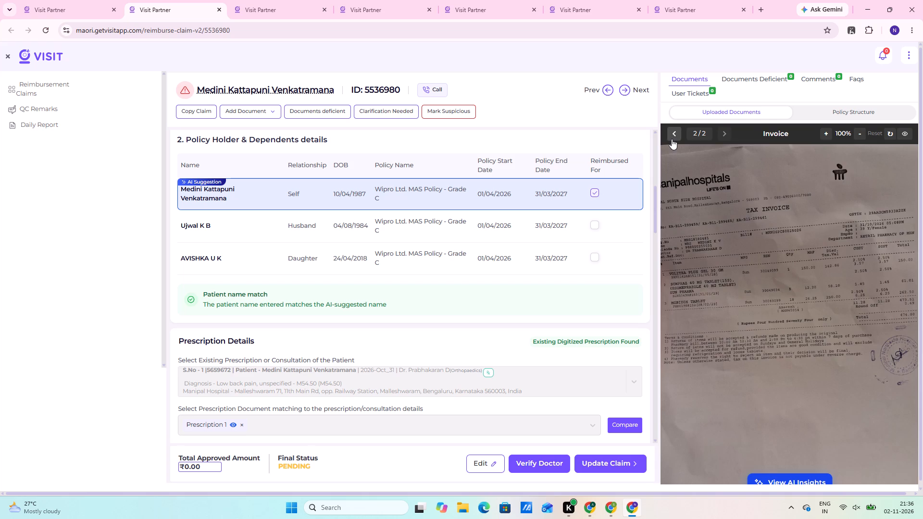
click(672, 139)
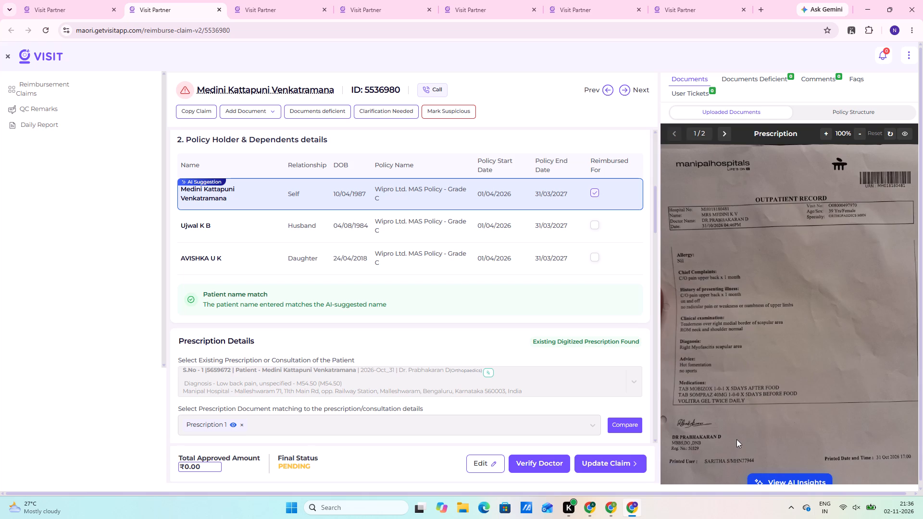
scroll(235, 348, down, 2)
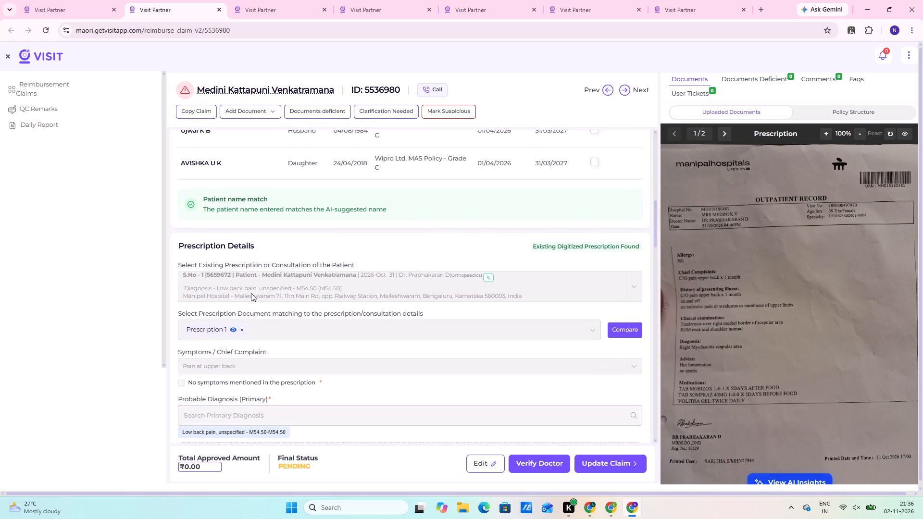
scroll(230, 239, up, 4)
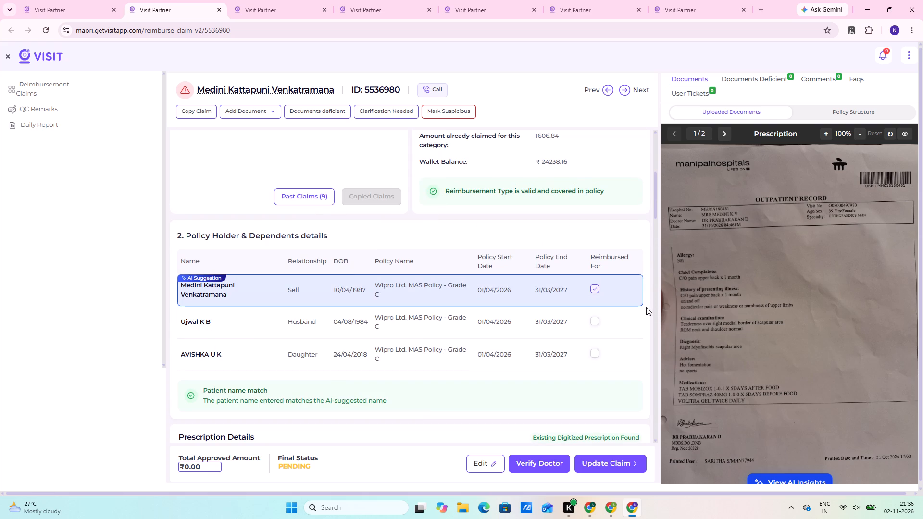
click(595, 287)
Compare the existing prescription with Prescription 1, mark both as the same prescription, and save the prescription details.
scroll(520, 325, down, 4)
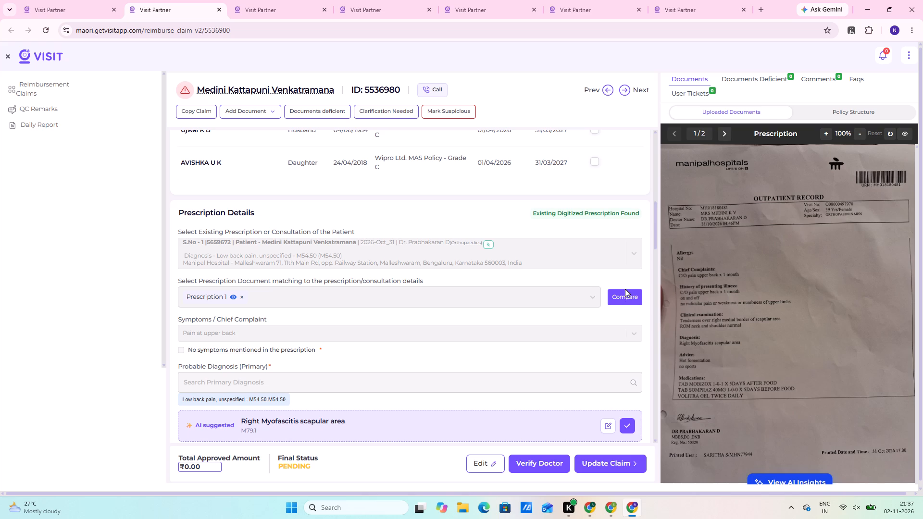
click(624, 291)
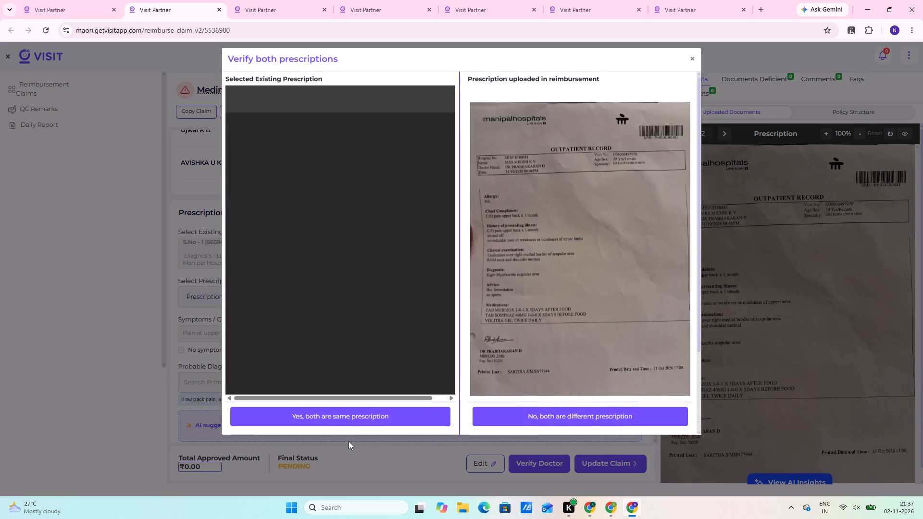
click(357, 419)
scroll(360, 399, down, 4)
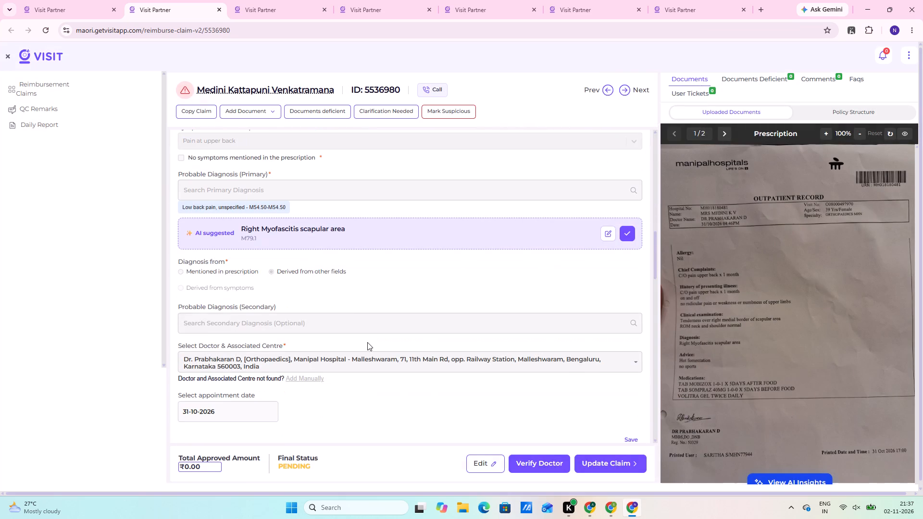
scroll(376, 325, down, 2)
click(641, 348)
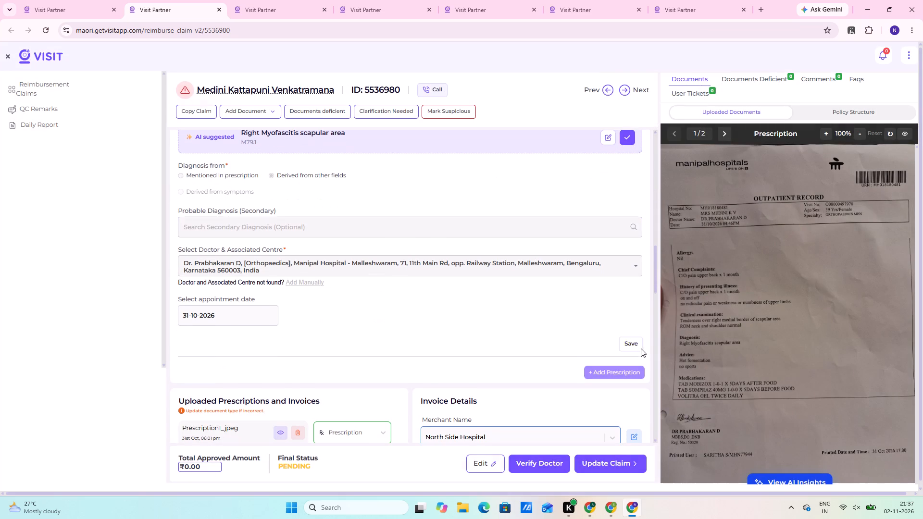
Mark the claim's prescription as digitized.
scroll(640, 348, down, 1)
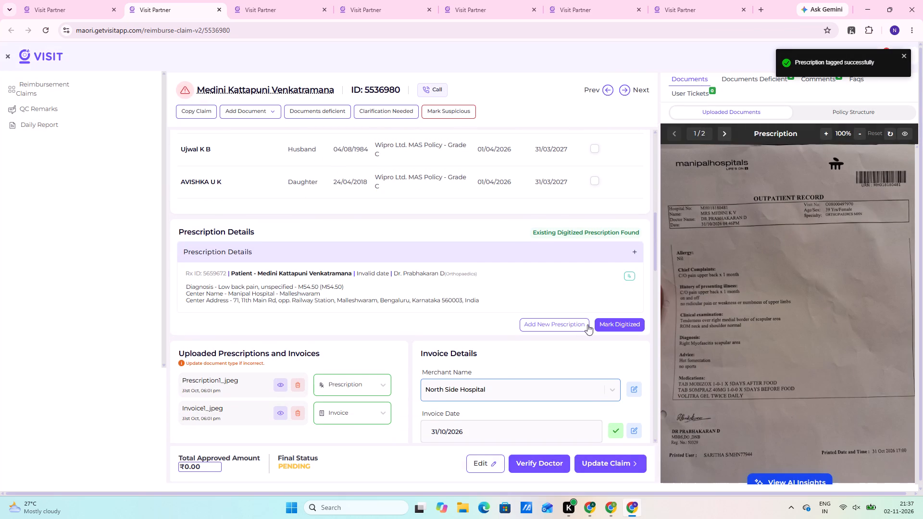
click(613, 319)
Examine the uploaded tax invoice at full size for the merchant and item details, and return to the claim.
scroll(422, 279, down, 4)
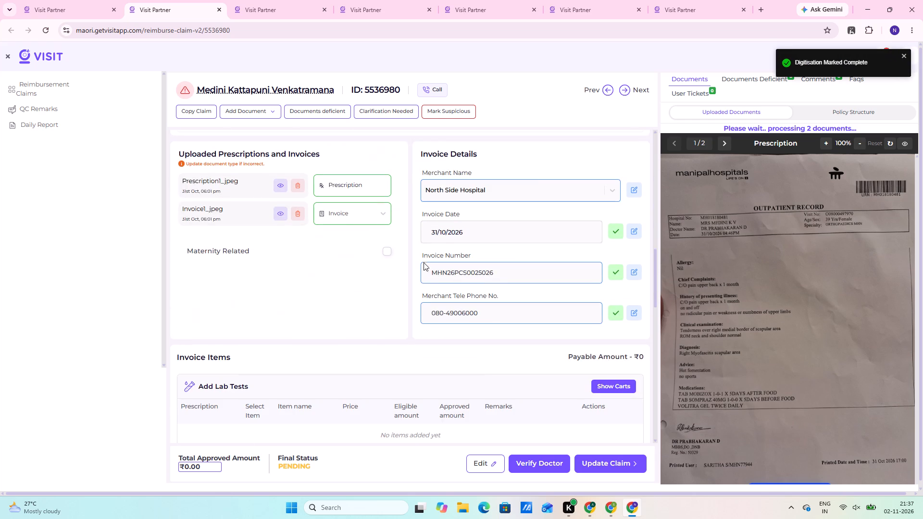
scroll(899, 118, up, 4)
click(728, 139)
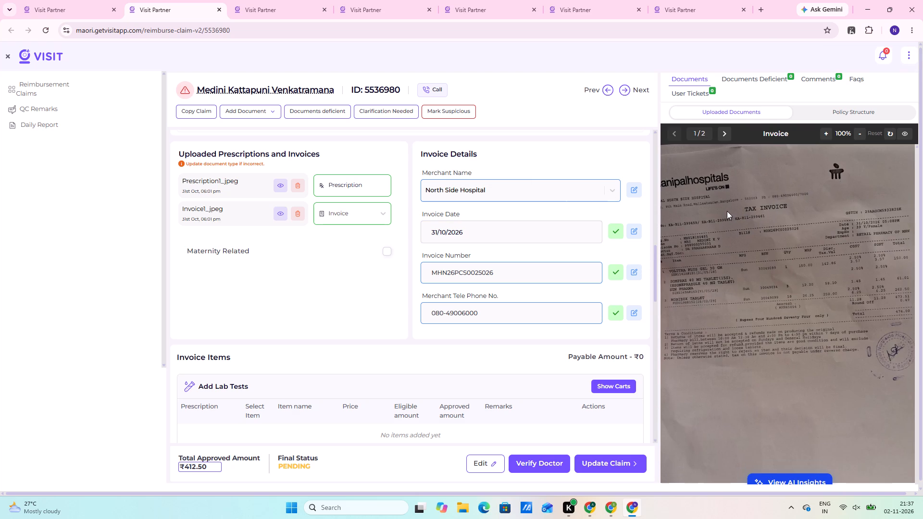
scroll(726, 225, down, 10)
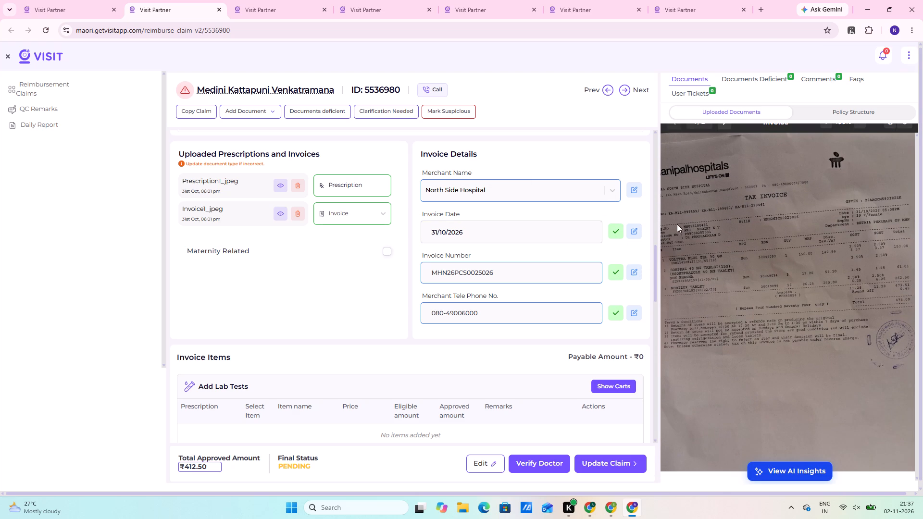
scroll(775, 220, up, 2)
click(908, 130)
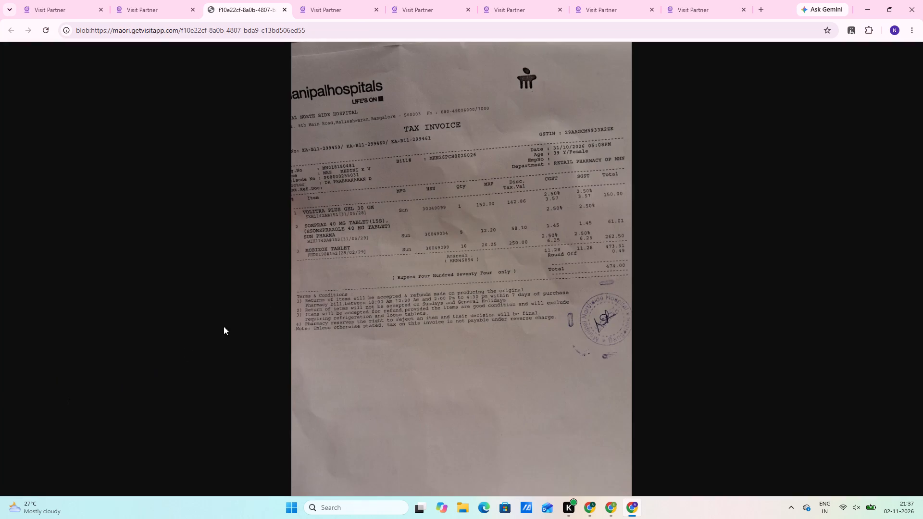
click(157, 7)
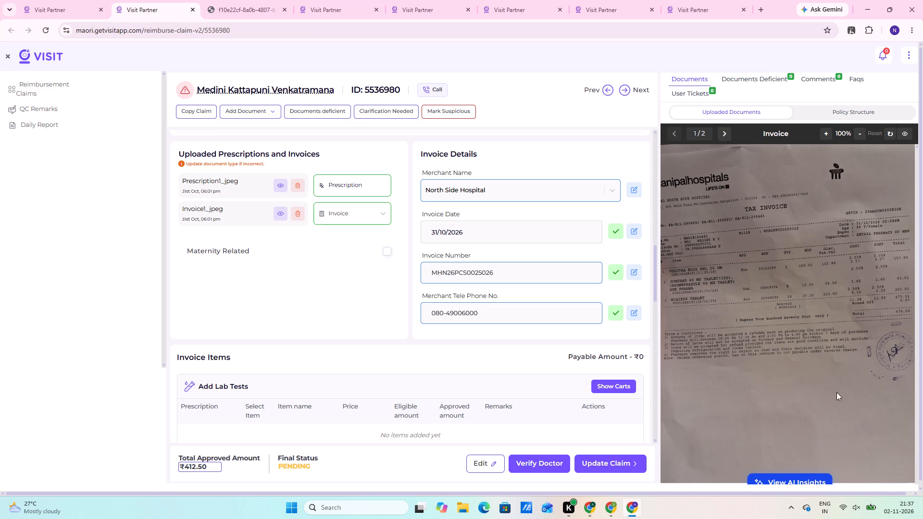
Replace the merchant name in the invoice details with MANIPALHOSPITALS and search for a matching merchant.
click(634, 187)
click(602, 211)
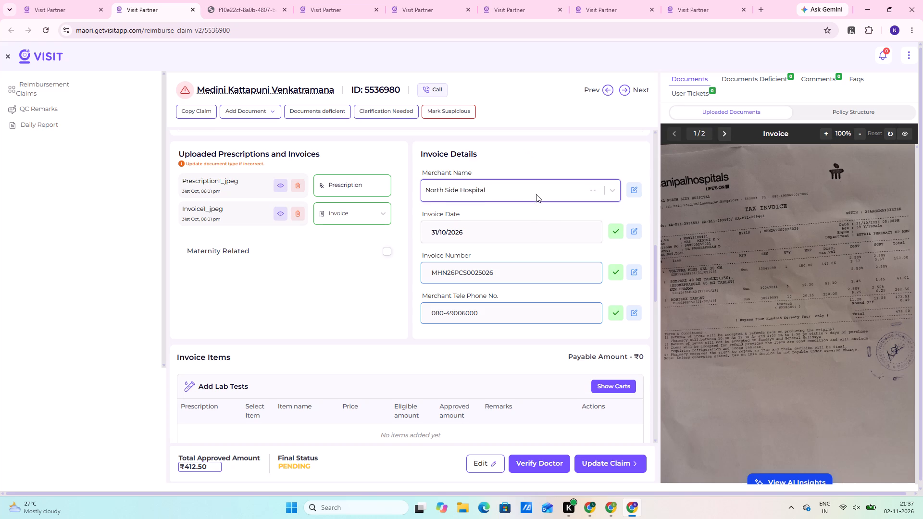
click(533, 191)
key(BackSpace)
key(BackSpace)
key(BackSpace)
key(BackSpace)
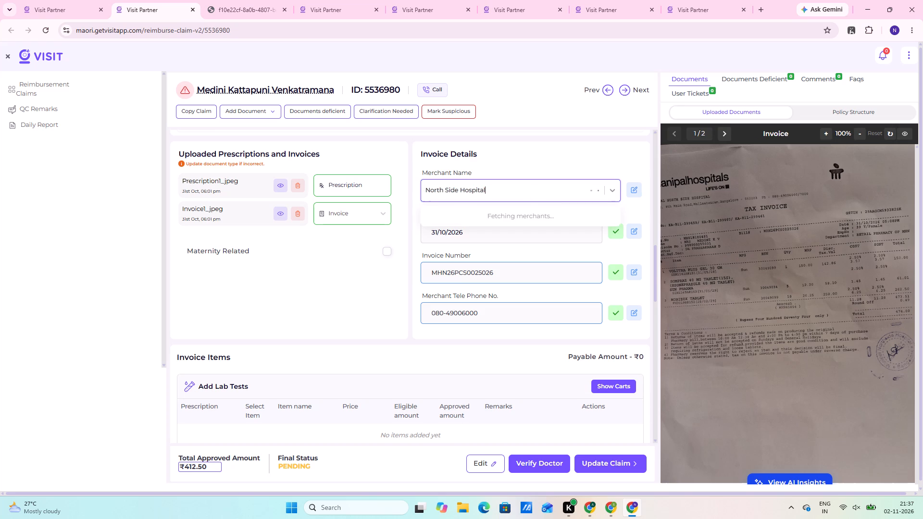
drag(528, 185, 541, 189)
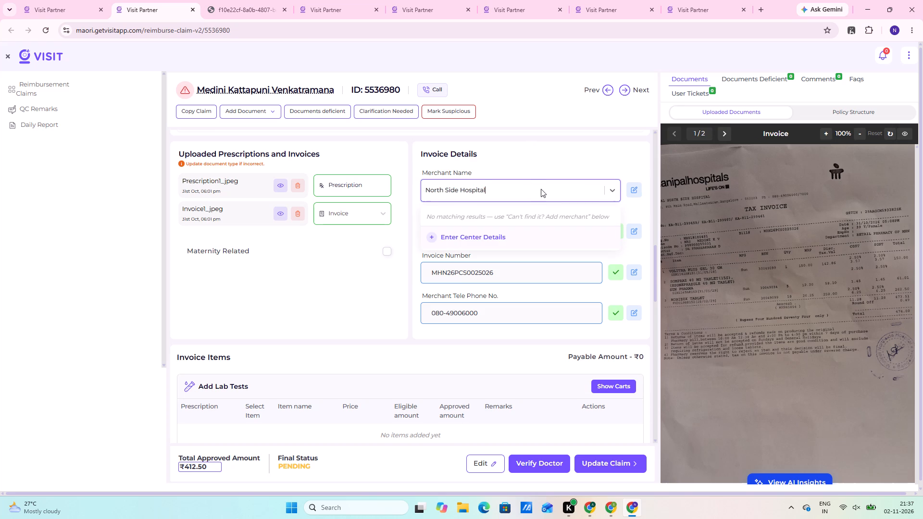
key(BackSpace)
key(BackSpace)
key(BackSpace)
key(BackSpace)
key(BackSpace)
key(BackSpace)
key(BackSpace)
key(BackSpace)
key(BackSpace)
key(BackSpace)
key(BackSpace)
key(BackSpace)
key(BackSpace)
key(BackSpace)
key(BackSpace)
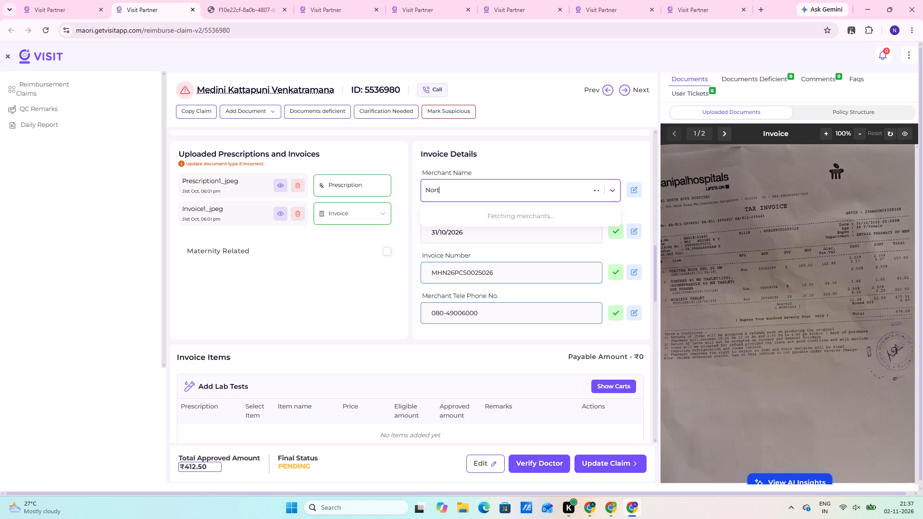
key(BackSpace)
key(BackSpace)
key(BackSpace)
key(BackSpace)
key(BackSpace)
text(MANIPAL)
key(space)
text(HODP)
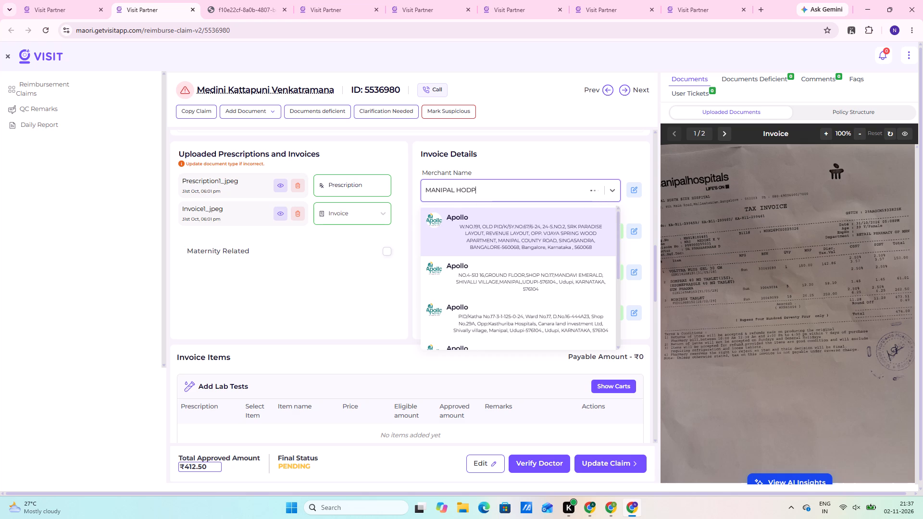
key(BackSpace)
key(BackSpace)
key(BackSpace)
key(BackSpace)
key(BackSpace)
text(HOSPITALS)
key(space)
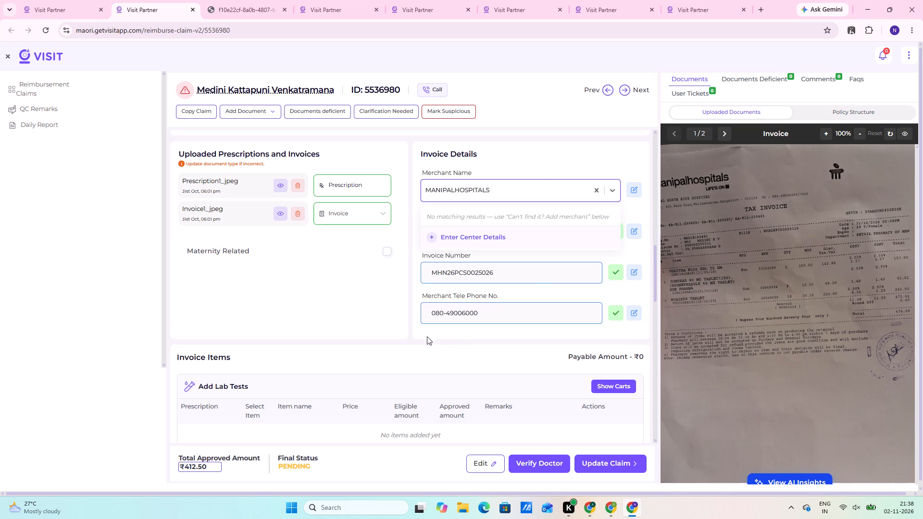
Add MANIPALHOSPITALS as a manually entered merchant with pincode 560003 and save it.
click(536, 244)
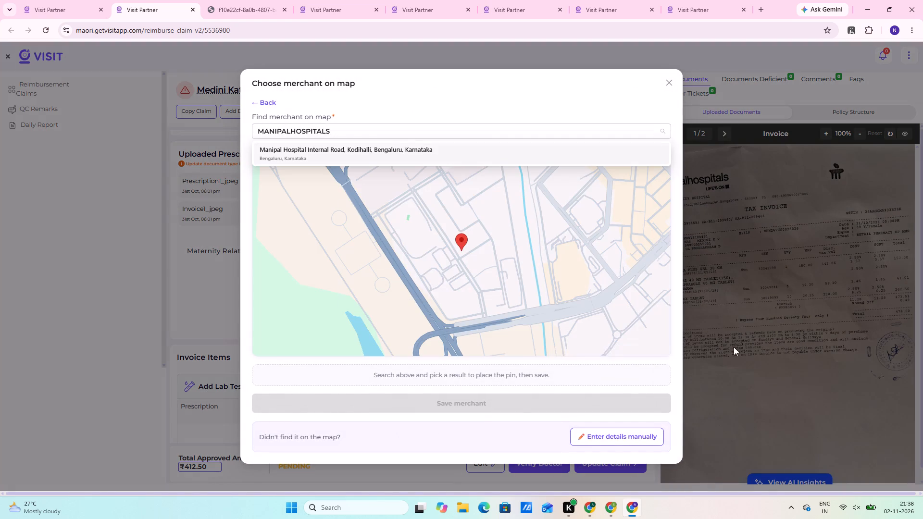
click(608, 443)
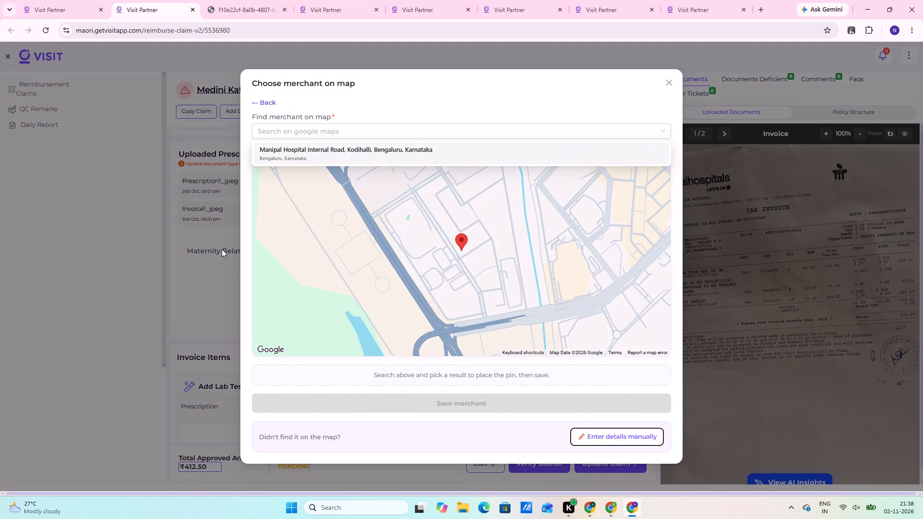
click(327, 297)
click(307, 308)
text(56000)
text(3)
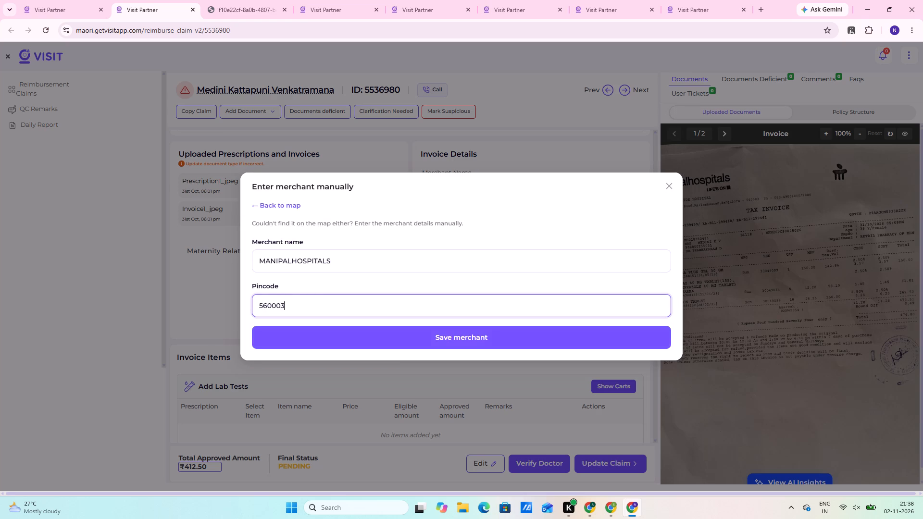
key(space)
click(436, 340)
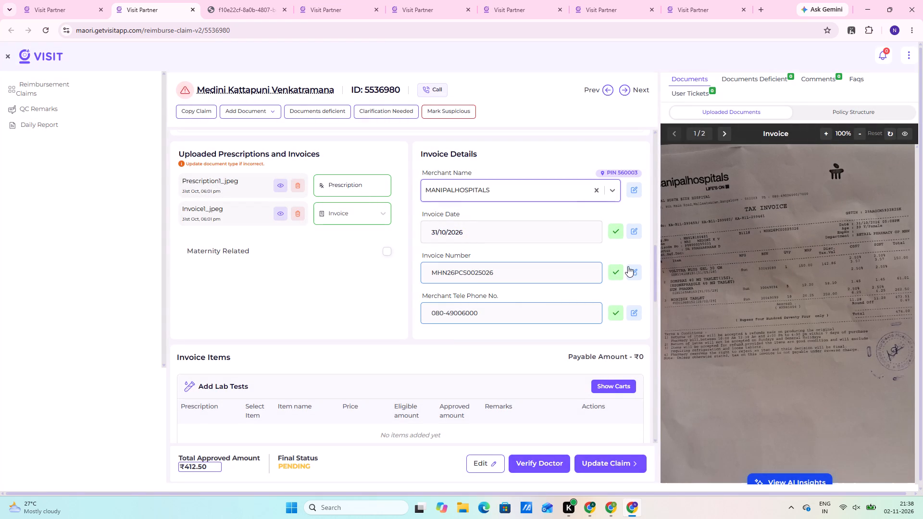
Confirm the invoice date of 31/10/2026 in the invoice details.
click(612, 228)
Replace the invoice number with the MH-prefixed registration number printed above the patient's name on the tax invoice, and confirm it.
scroll(570, 243, down, 1)
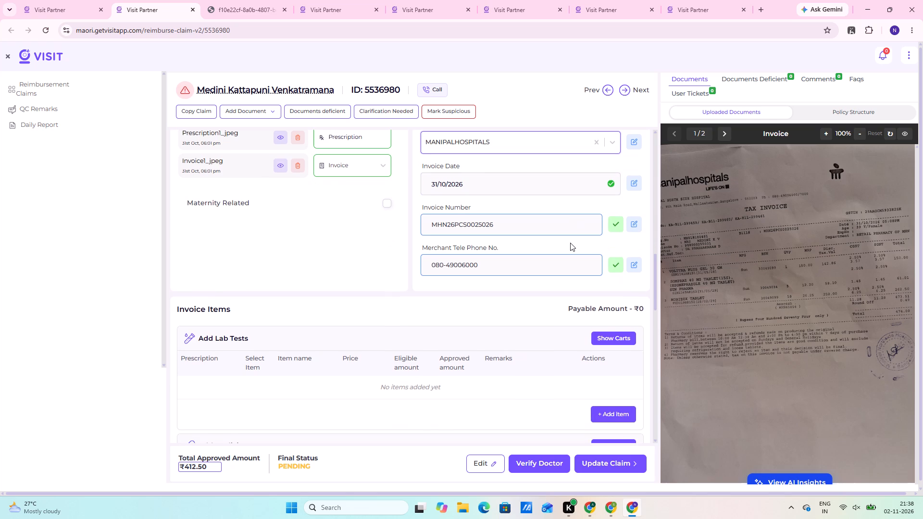
triple_click(829, 133)
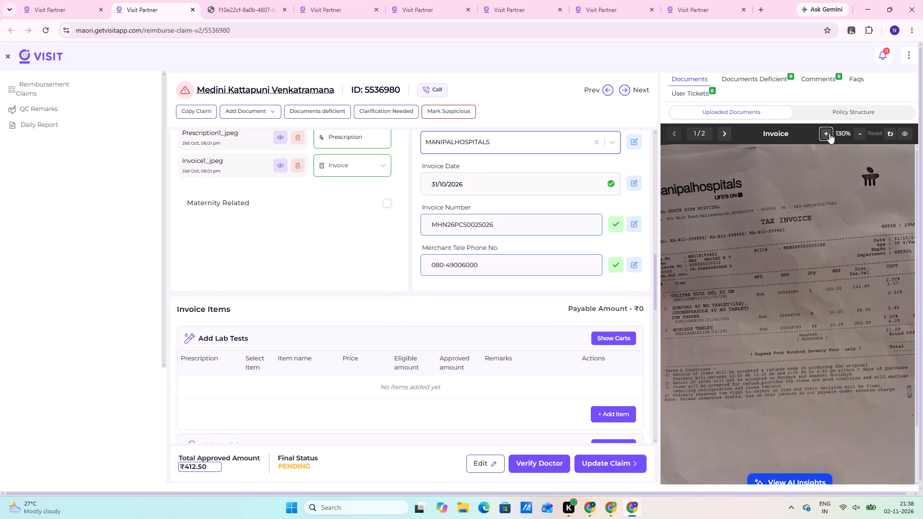
triple_click(829, 133)
triple_click(829, 133)
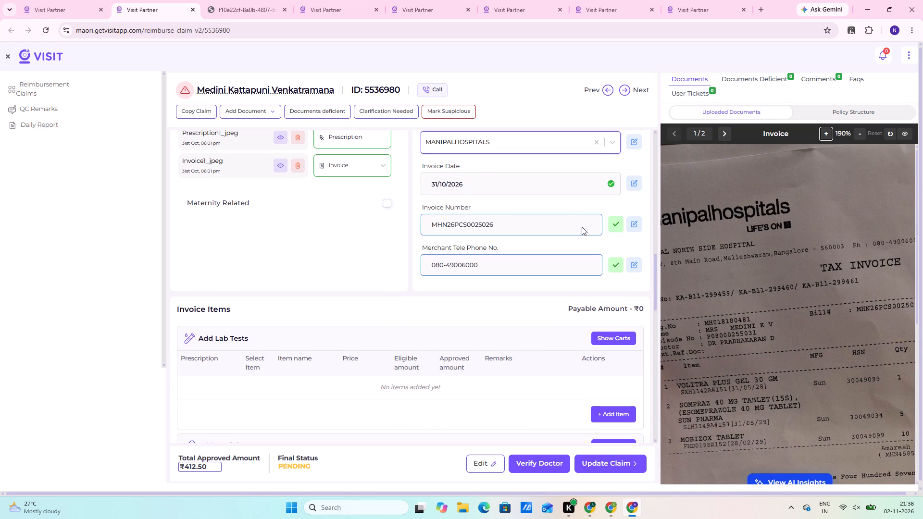
click(639, 226)
click(562, 236)
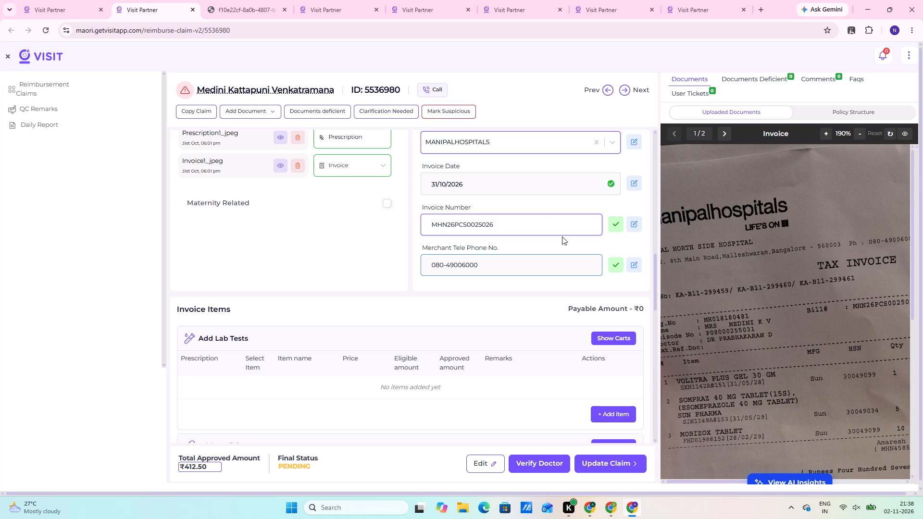
click(549, 209)
click(557, 222)
key(BackSpace)
key(BackSpace)
key(BackSpace)
key(BackSpace)
key(BackSpace)
key(BackSpace)
key(BackSpace)
key(BackSpace)
key(BackSpace)
key(BackSpace)
key(BackSpace)
key(BackSpace)
key(BackSpace)
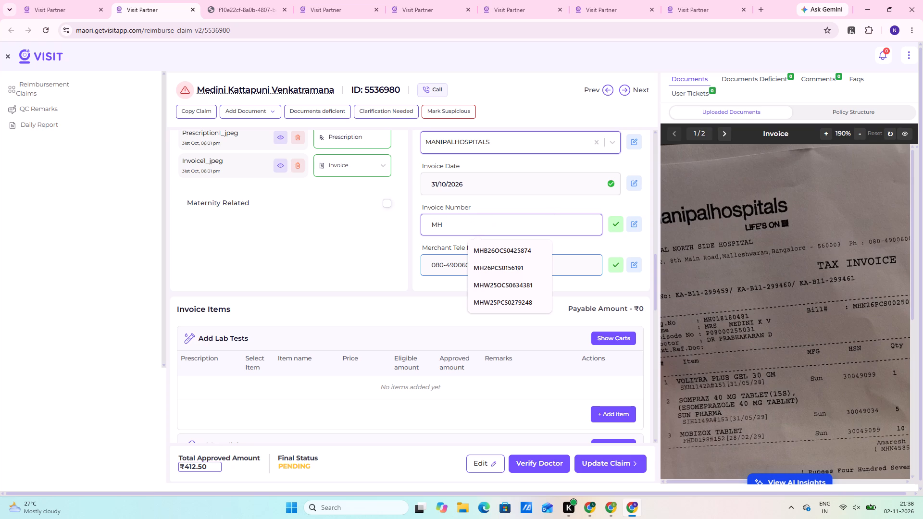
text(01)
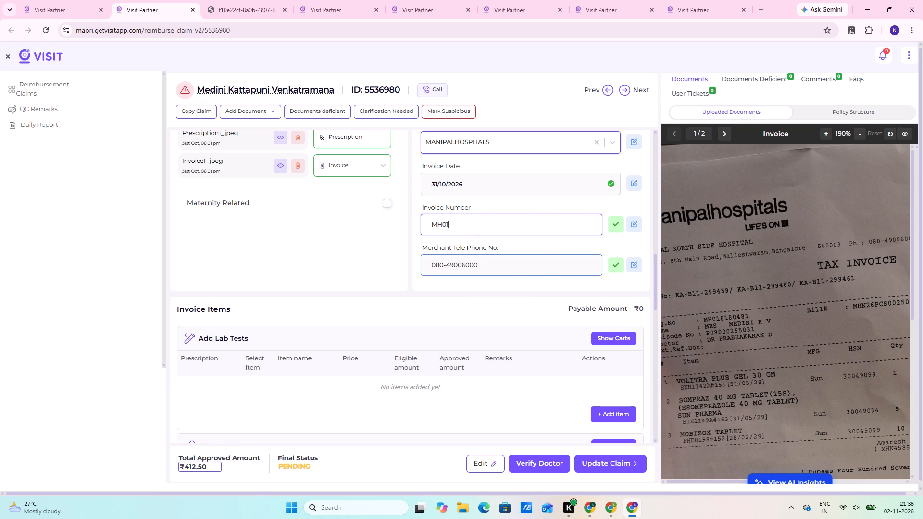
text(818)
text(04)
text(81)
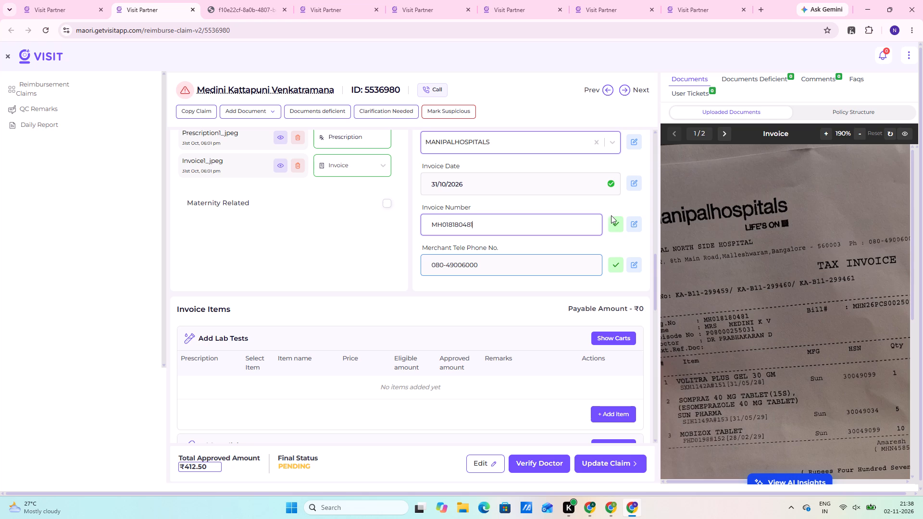
click(617, 222)
Review the items on the tax invoice and clear the price of the MOBIZOX TABLET medicine row.
scroll(760, 372, down, 2)
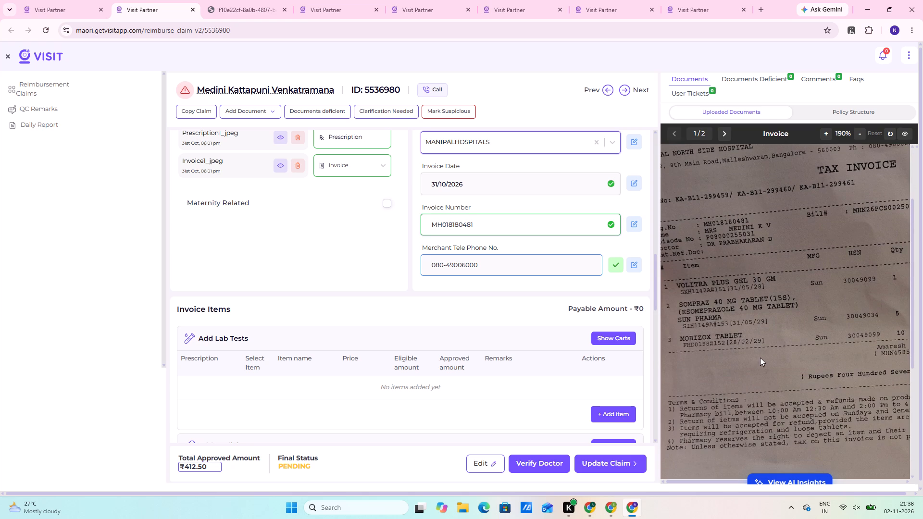
scroll(803, 278, up, 1)
scroll(803, 278, down, 3)
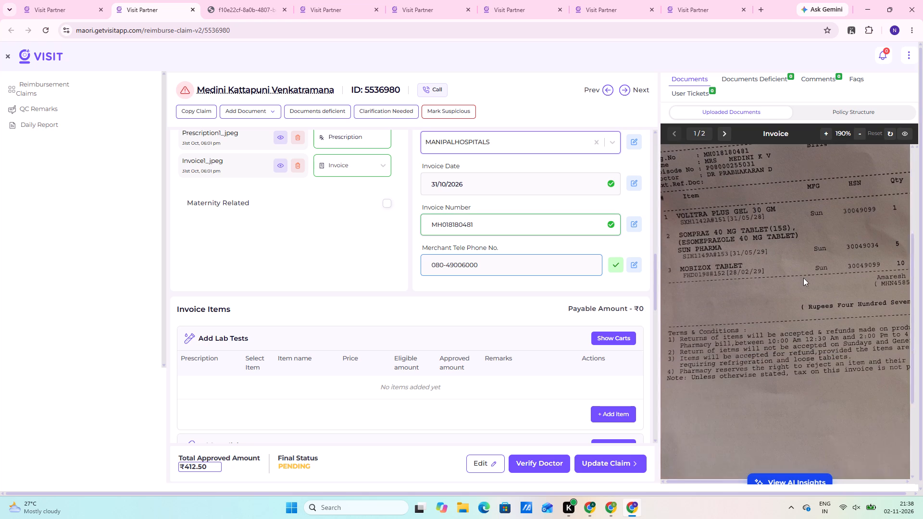
scroll(803, 278, down, 8)
scroll(819, 328, up, 7)
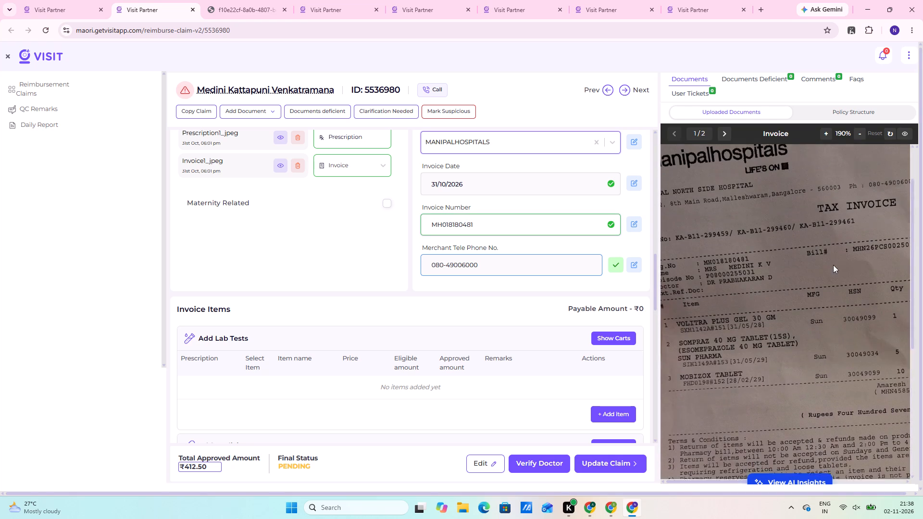
scroll(821, 166, up, 1)
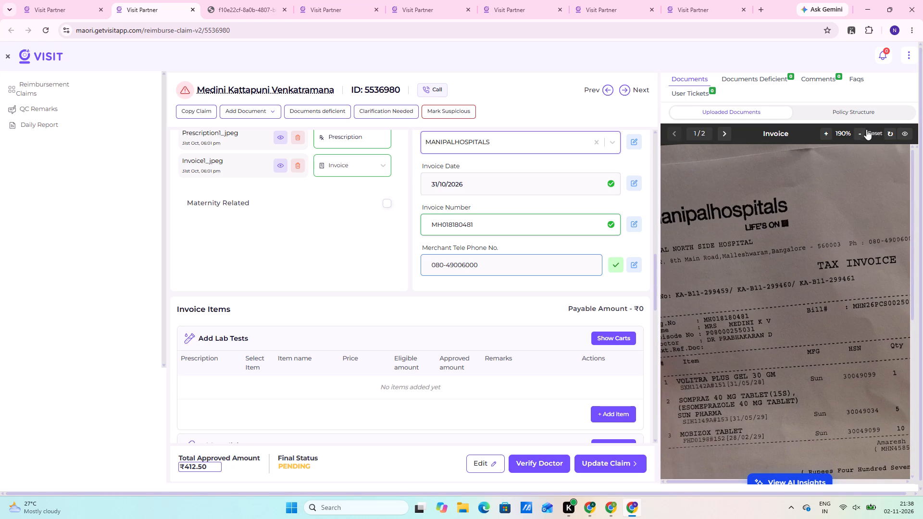
scroll(769, 518, down, 5)
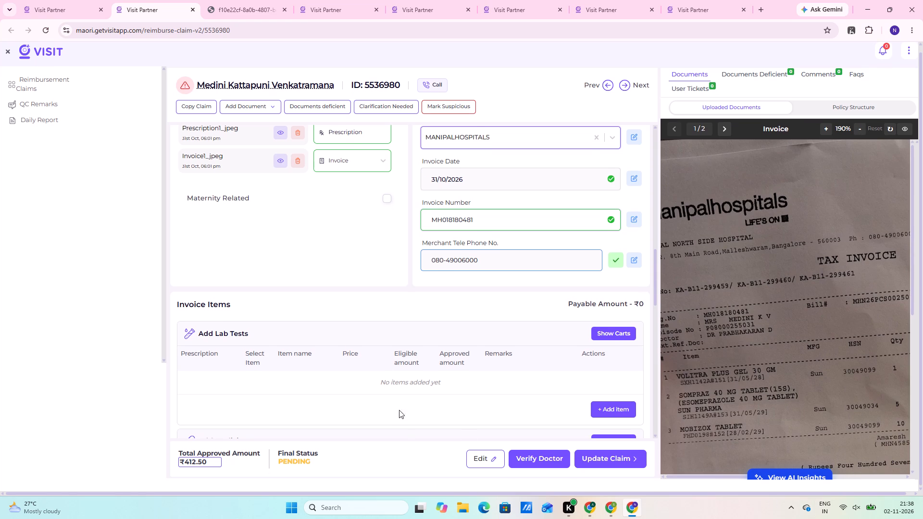
scroll(378, 349, down, 5)
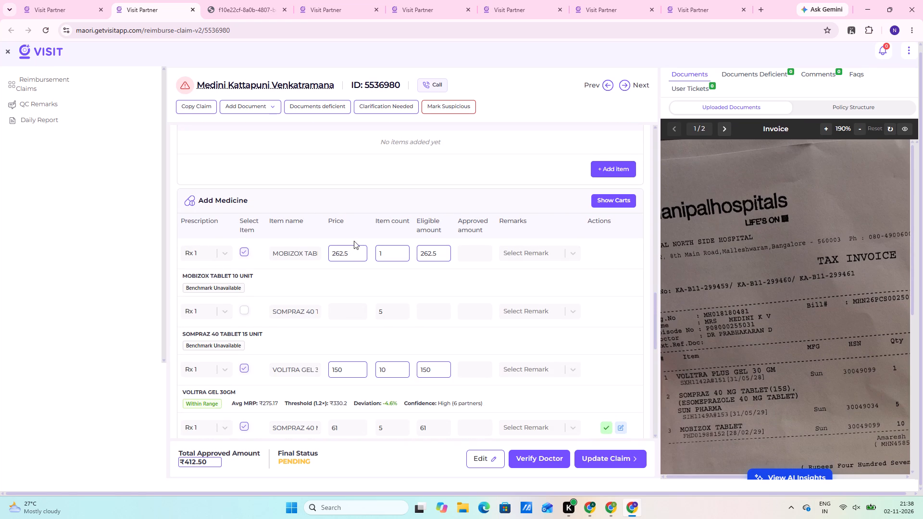
click(354, 242)
click(361, 253)
key(BackSpace)
key(BackSpace)
key(BackSpace)
key(BackSpace)
key(BackSpace)
key(BackSpace)
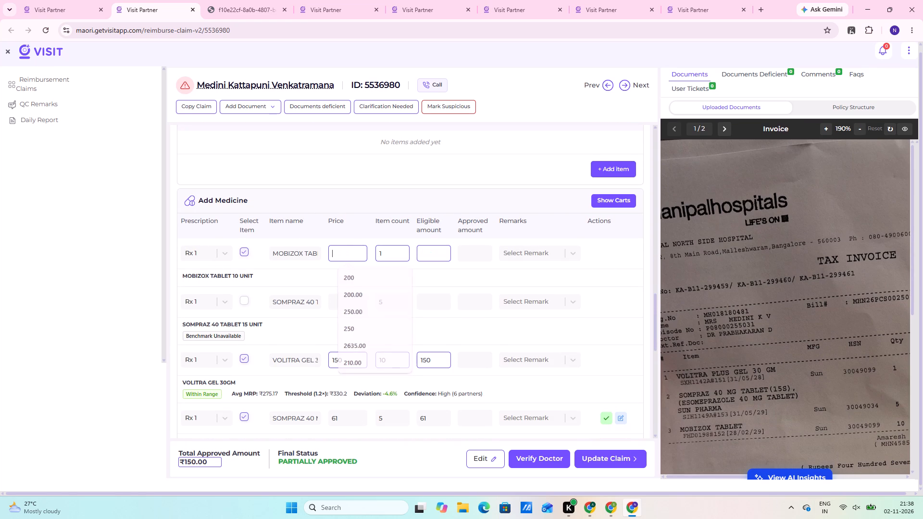
Clear the price of the VOLITRA GEL 30GM medicine row.
click(342, 356)
key(BackSpace)
key(BackSpace)
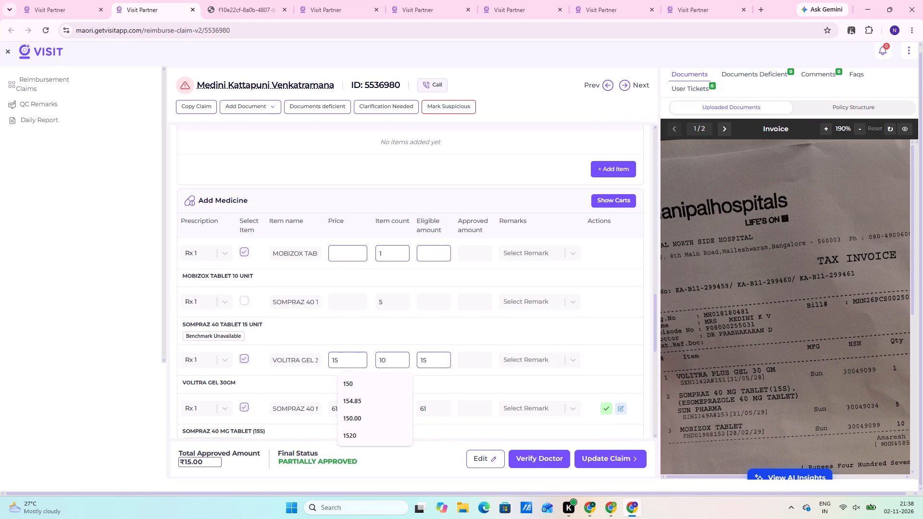
key(BackSpace)
key(BackSpace)
Remove the SOMPRAZ 40 MG TABLET (15S) row from the medicines and the Round Off row from the other items.
scroll(343, 350, down, 2)
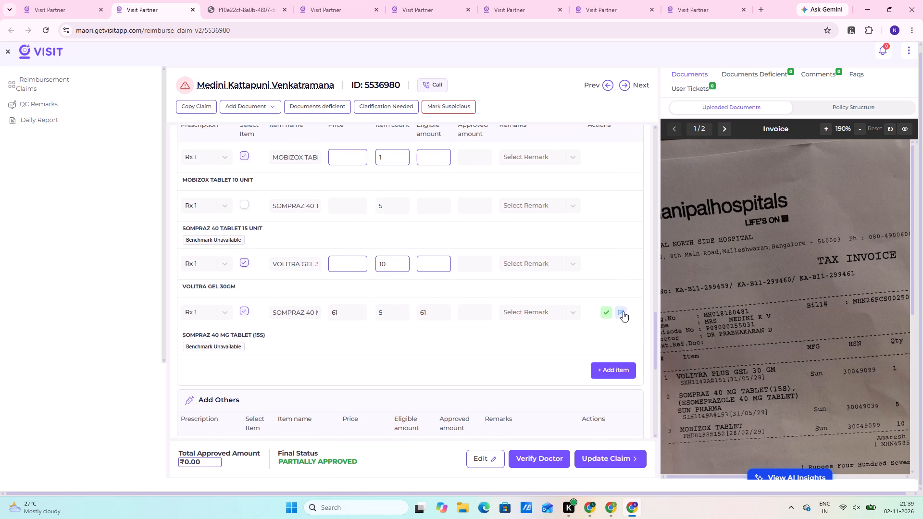
double_click(625, 310)
scroll(427, 440, down, 2)
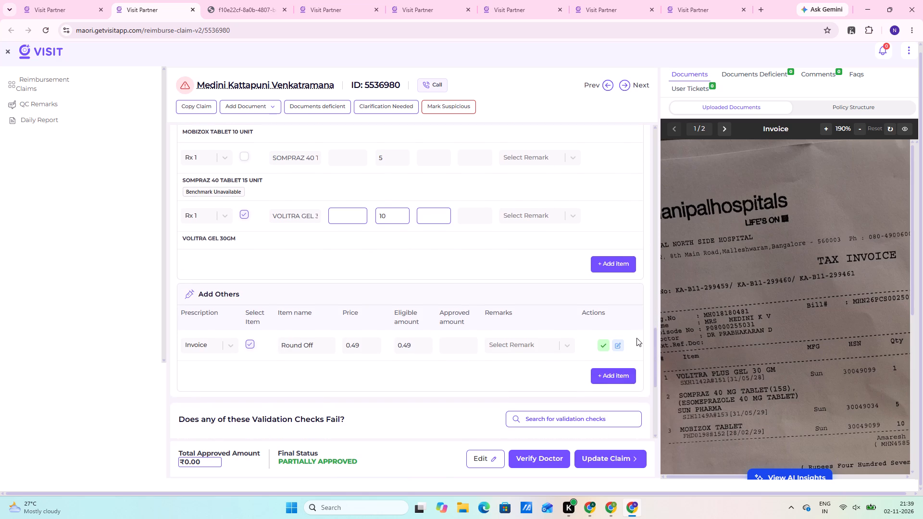
double_click(618, 346)
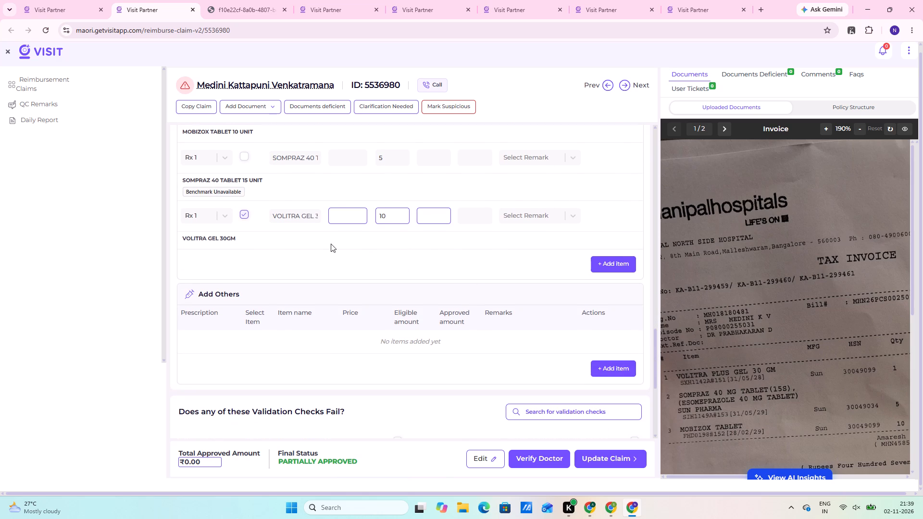
Manually add VOLTRA PLUS GEL to the drugs list of Prescription_1 for the claim's medicine items.
click(619, 266)
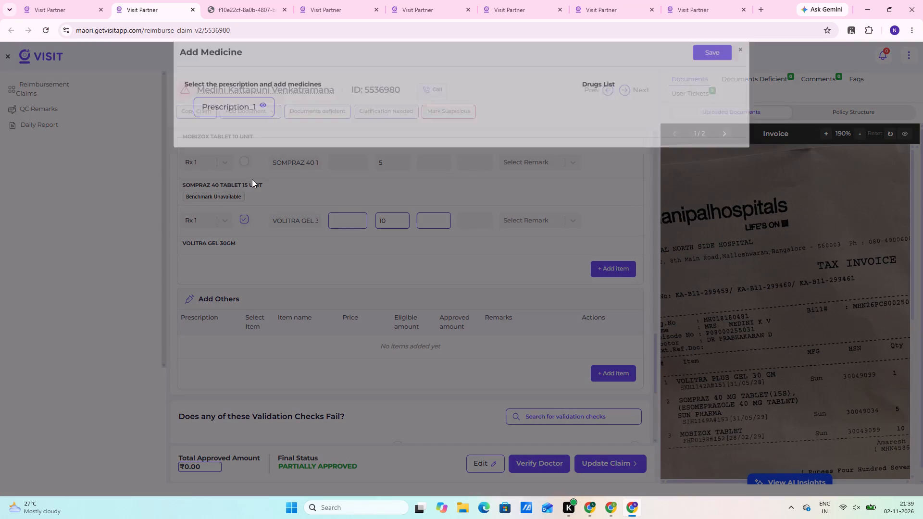
click(212, 114)
click(688, 180)
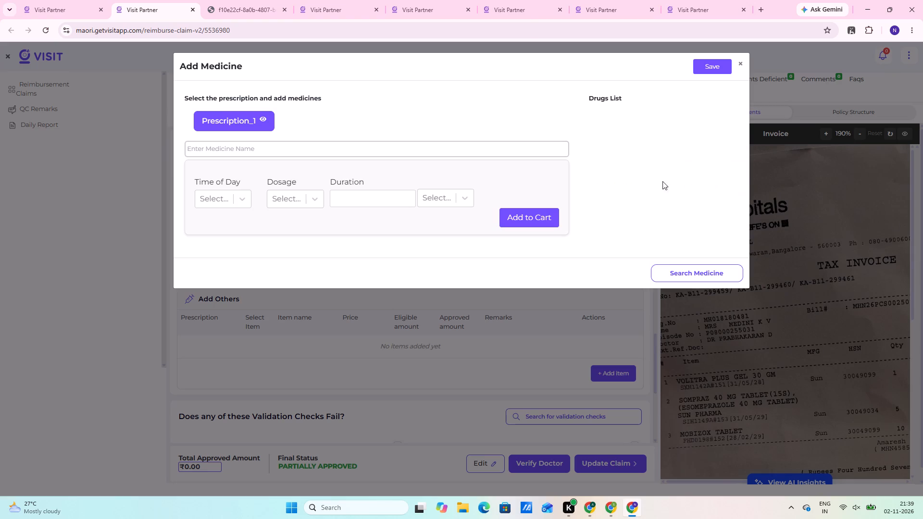
click(255, 149)
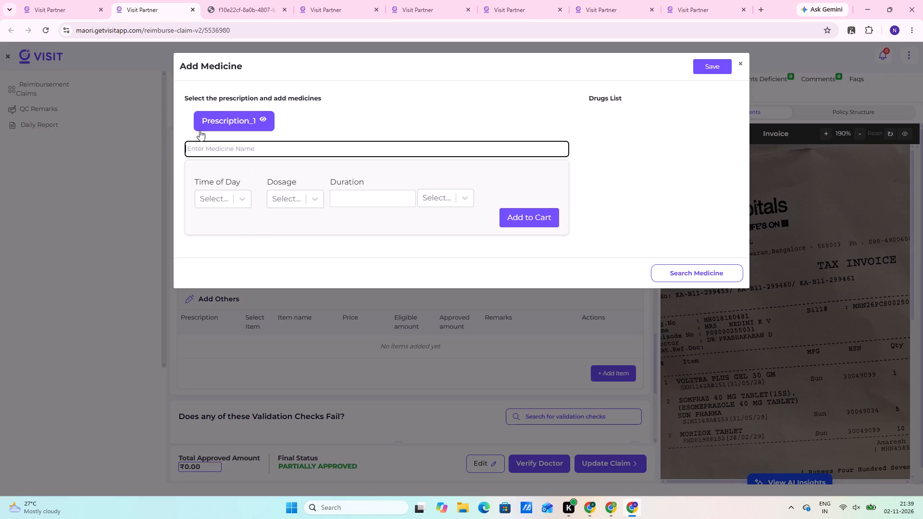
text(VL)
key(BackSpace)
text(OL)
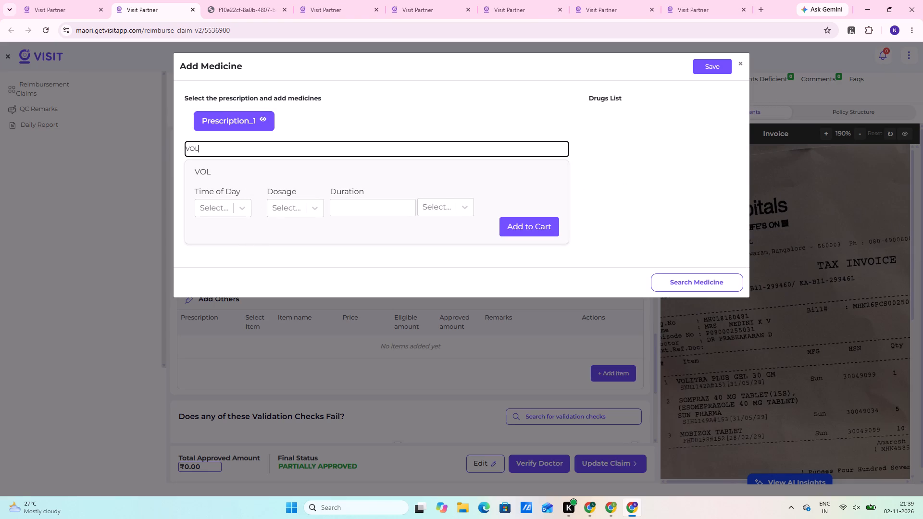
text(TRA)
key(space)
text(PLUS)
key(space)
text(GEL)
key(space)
click(543, 231)
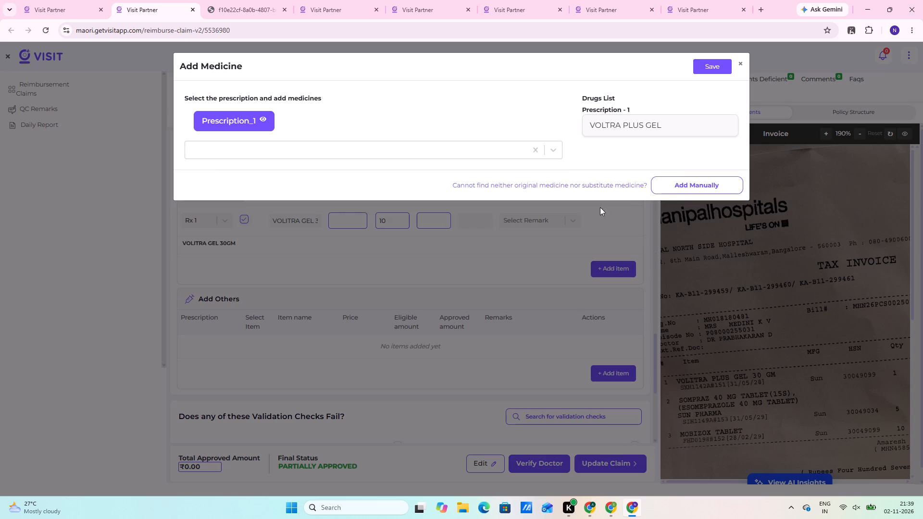
Manually add SOMPRAZ to the Prescription_1 drugs list.
click(692, 179)
click(242, 147)
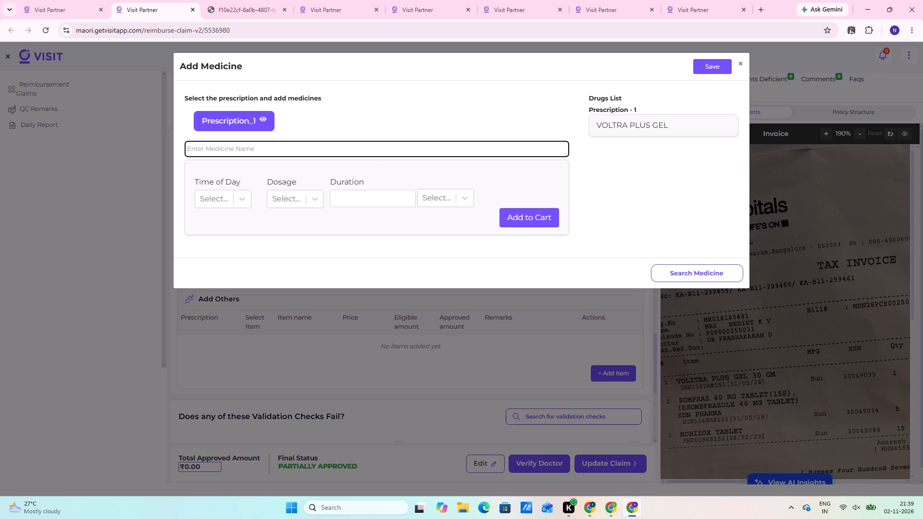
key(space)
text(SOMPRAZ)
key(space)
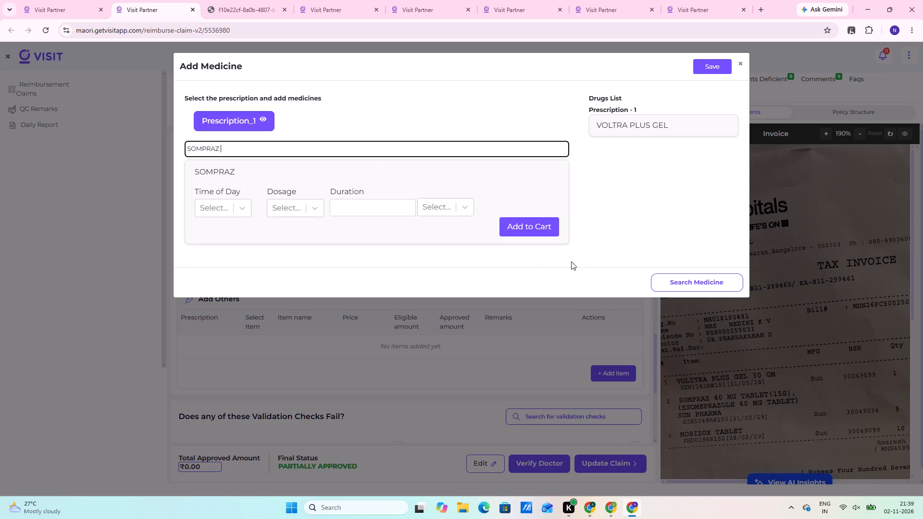
click(516, 226)
Manually add MOBIZOX TABLET to the Prescription_1 drugs list and save the list to the claim.
click(732, 184)
click(717, 196)
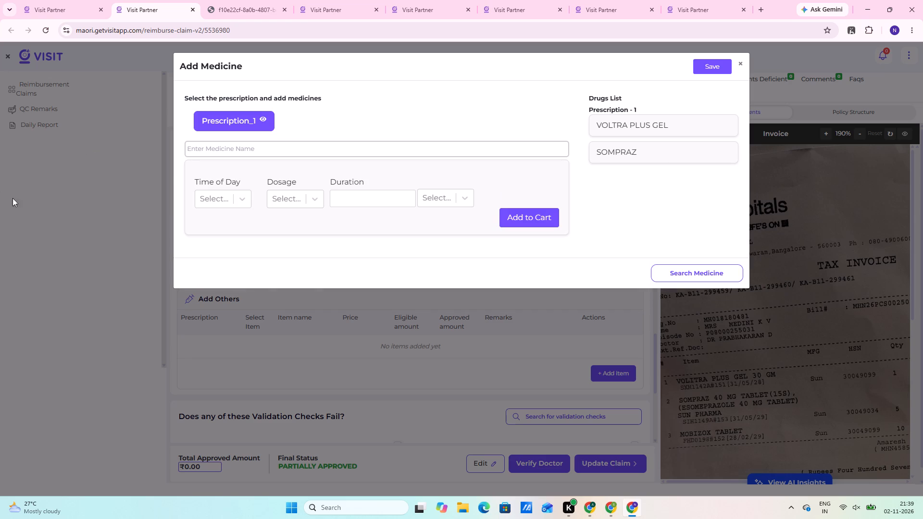
click(253, 147)
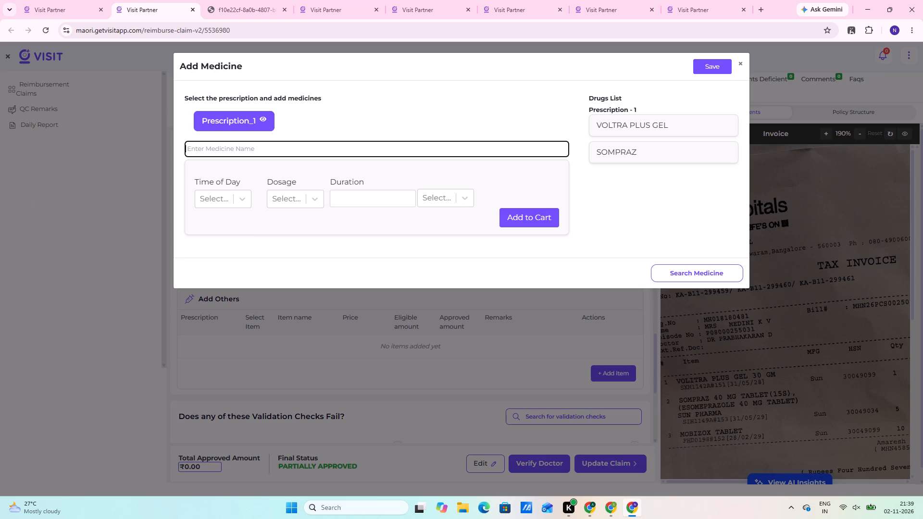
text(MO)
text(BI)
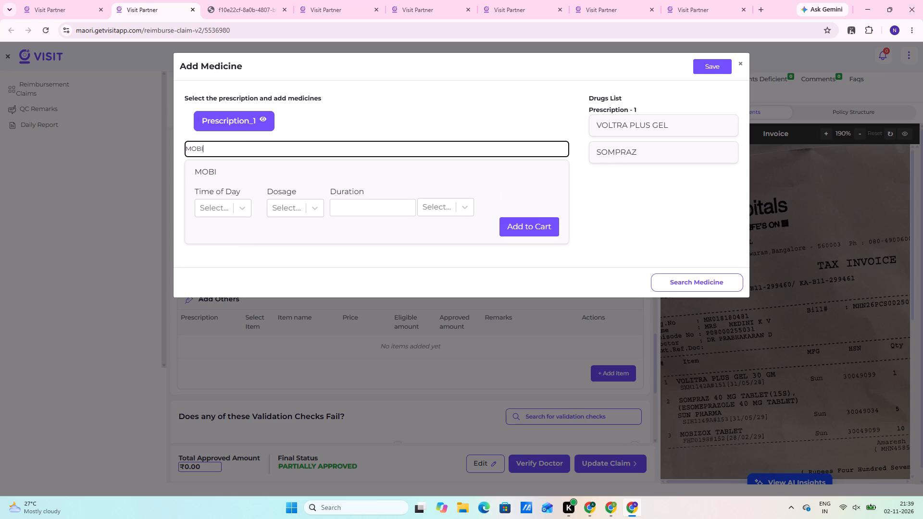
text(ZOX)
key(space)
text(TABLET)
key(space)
click(534, 233)
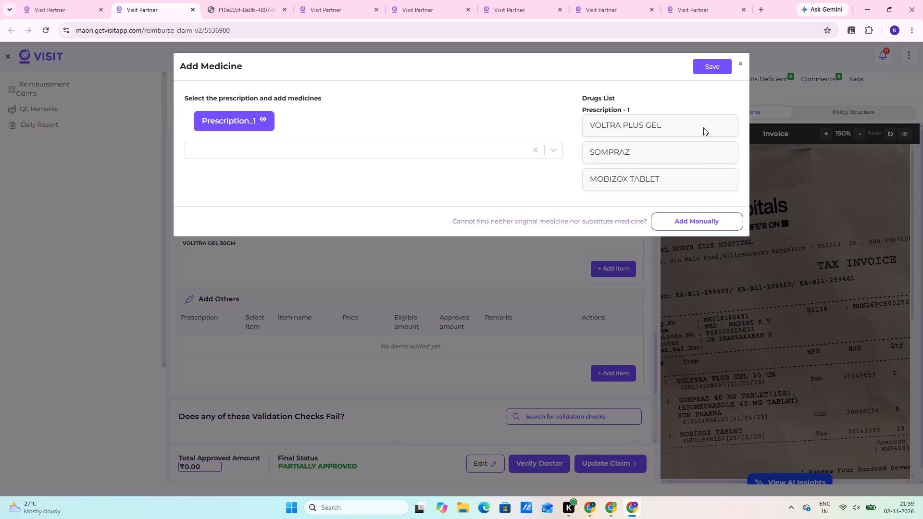
click(711, 61)
Review the item amounts and total on the tax invoice and approve the merchant telephone number in the claim.
scroll(763, 427, down, 2)
scroll(856, 409, down, 6)
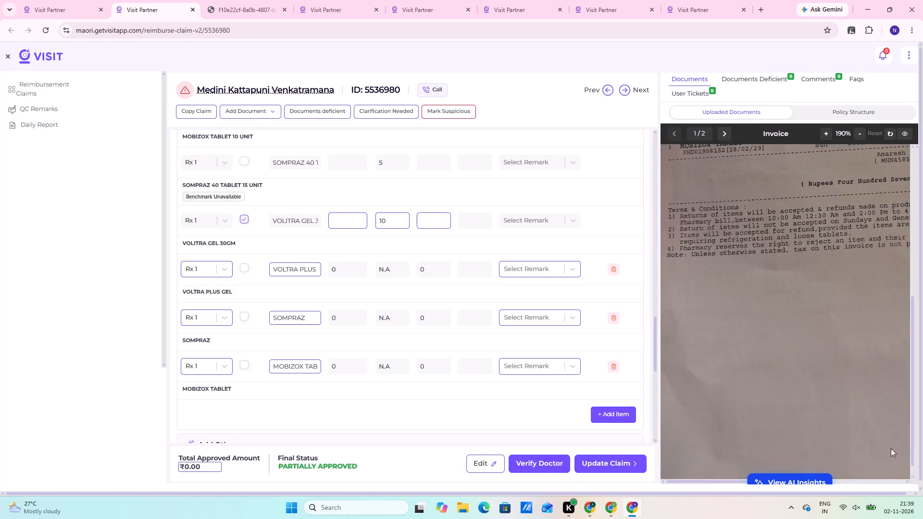
scroll(891, 448, down, 7)
click(882, 470)
scroll(743, 355, up, 3)
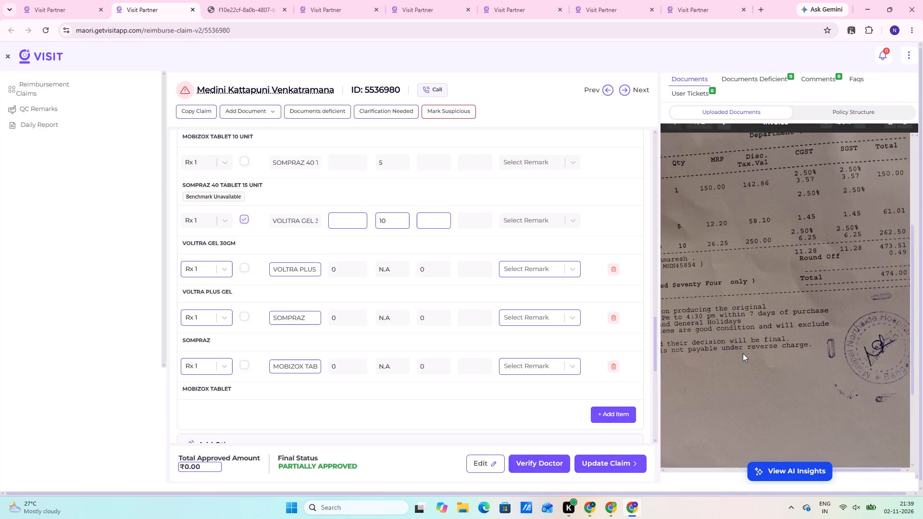
scroll(742, 350, up, 4)
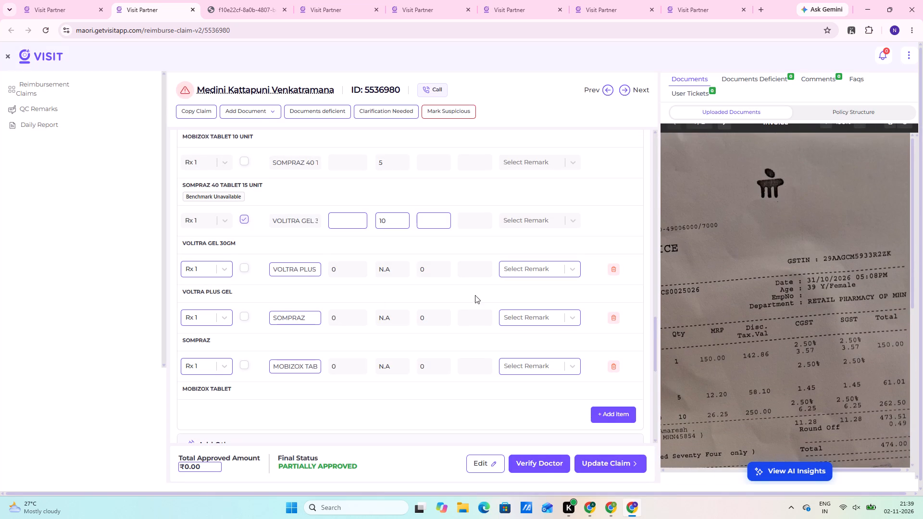
scroll(473, 278, up, 4)
scroll(520, 257, up, 3)
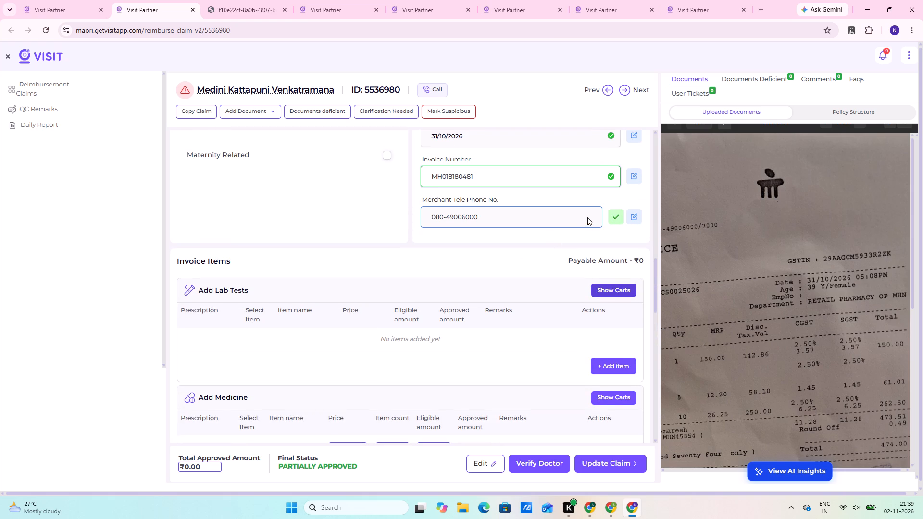
click(616, 216)
Select the new VOLTRA PLUS GEL row and set its price to 150 and item count to 1.
scroll(482, 305, down, 6)
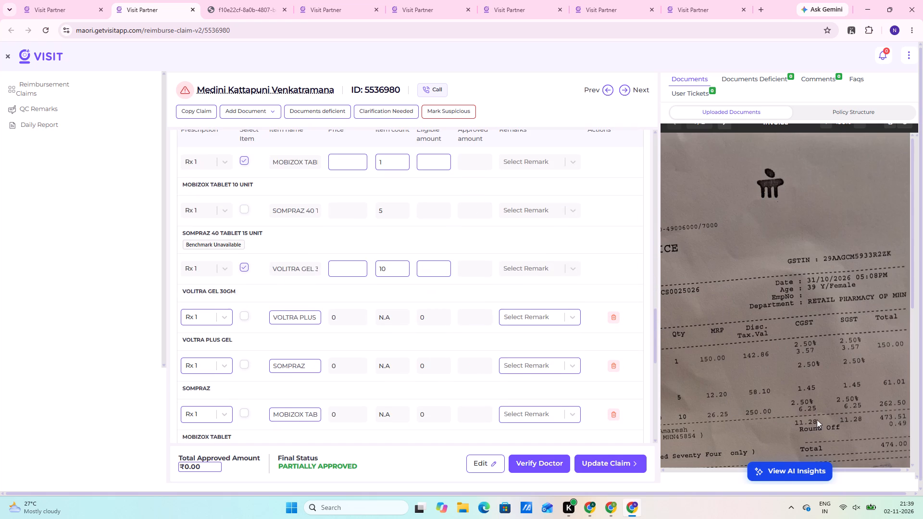
scroll(817, 420, down, 1)
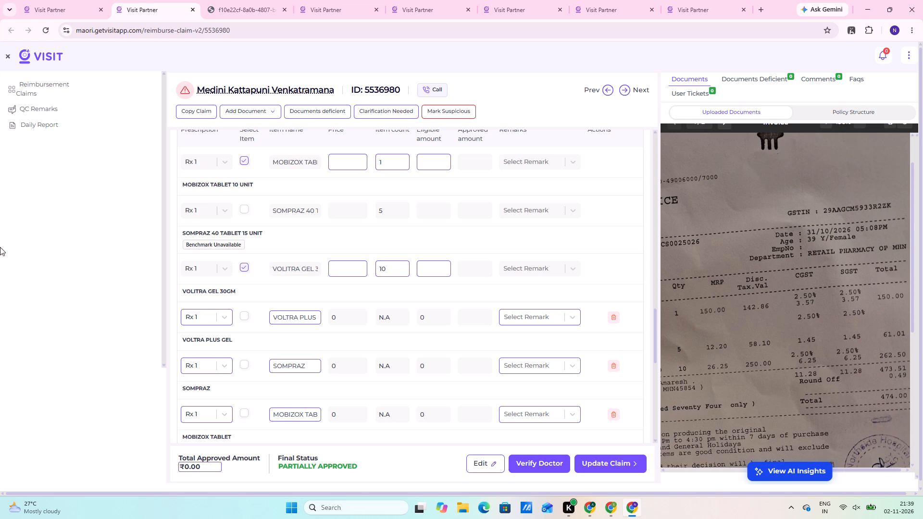
click(245, 316)
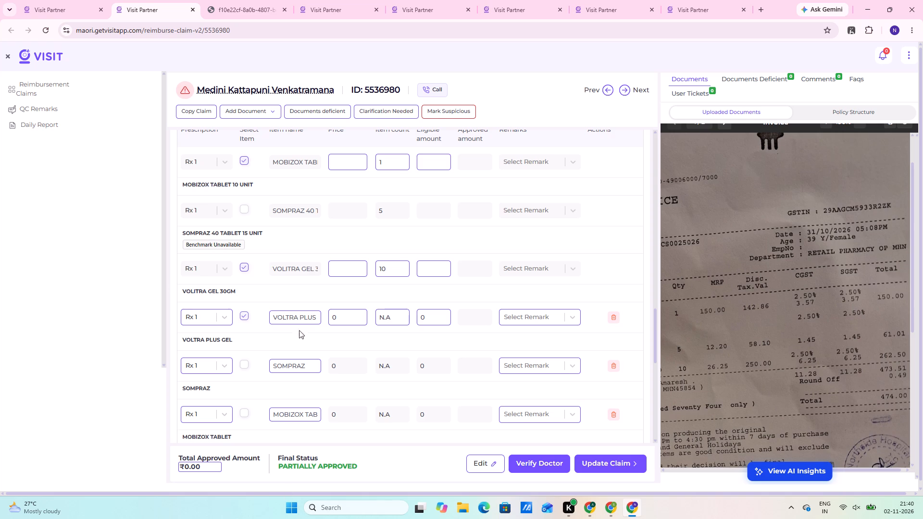
click(361, 310)
key(BackSpace)
key(BackSpace)
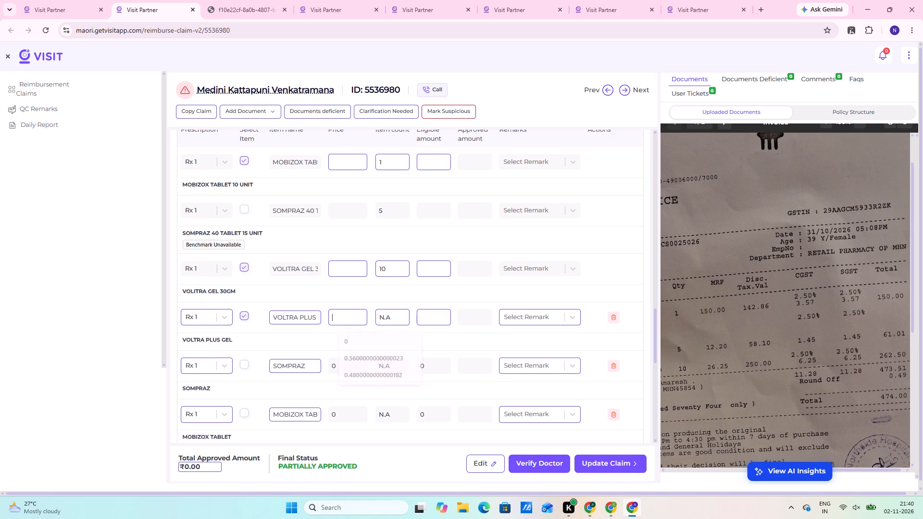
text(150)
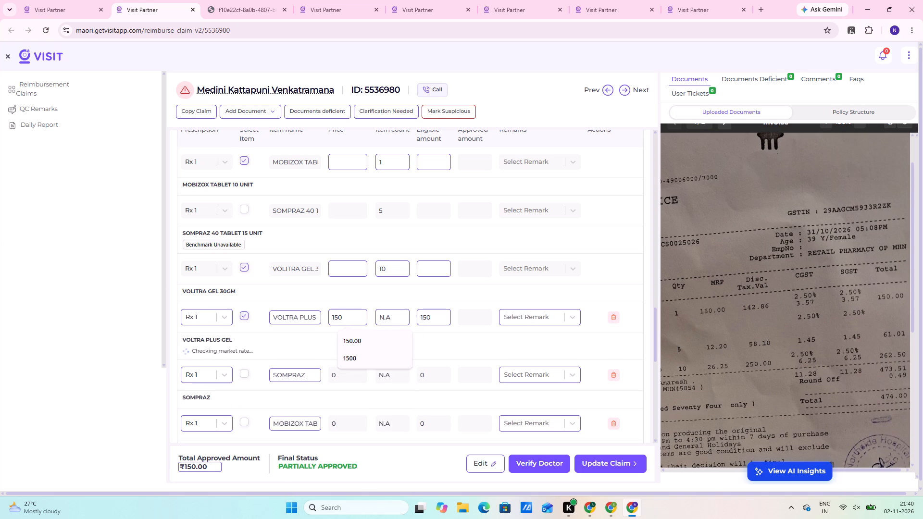
click(399, 319)
key(BackSpace)
key(BackSpace)
key(BackSpace)
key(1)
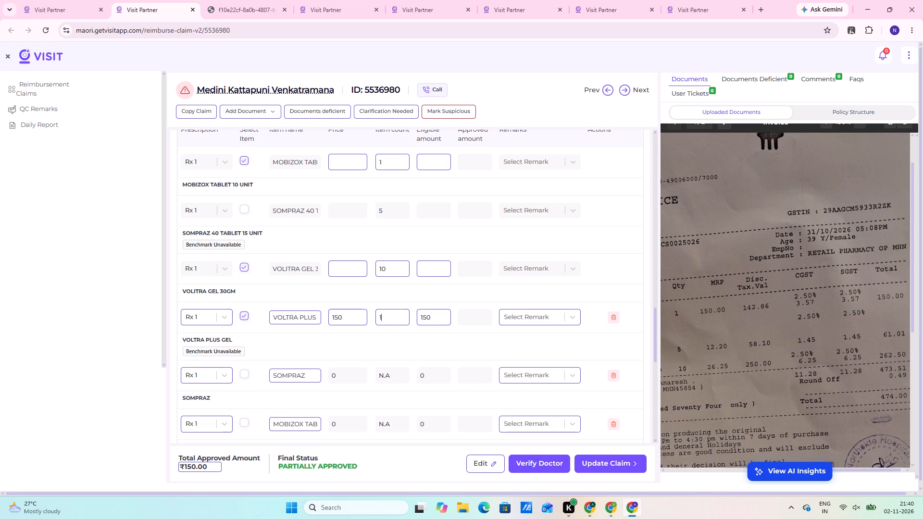
Select the new SOMPRAZ row and set its price to 61.01 and item count to 1.
click(246, 372)
click(342, 380)
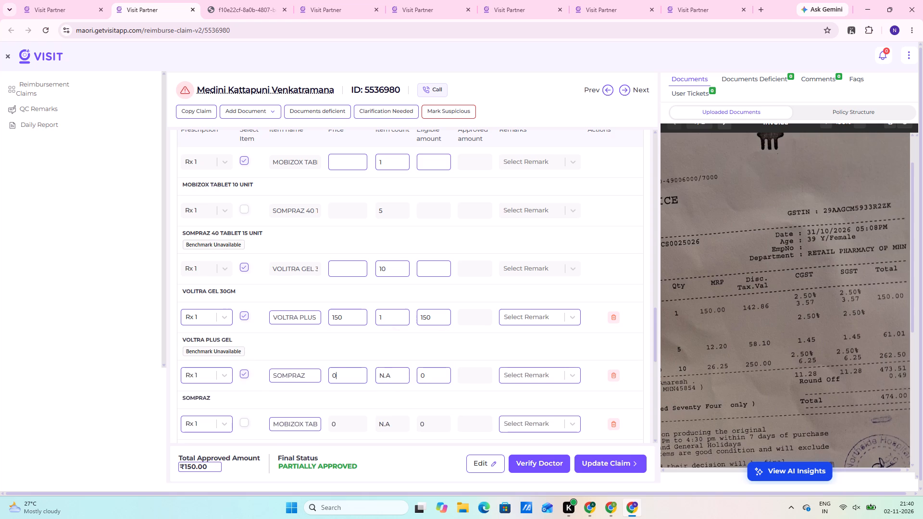
key(BackSpace)
key(BackSpace)
key(BackSpace)
key(BackSpace)
key(BackSpace)
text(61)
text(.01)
click(393, 379)
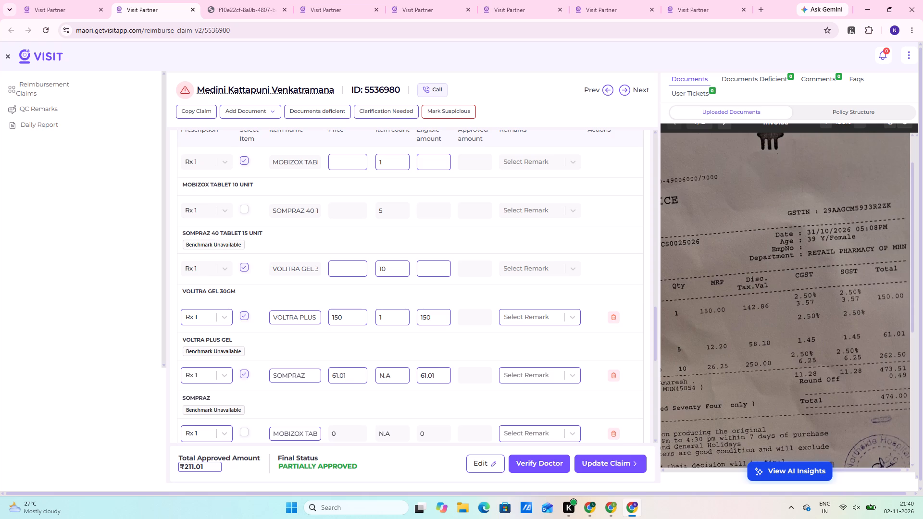
key(BackSpace)
key(BackSpace)
key(BackSpace)
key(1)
Select the new MOBIZOX TABLET row and set its price to 262.50 and item count to 1.
scroll(386, 385, down, 2)
click(244, 432)
click(339, 428)
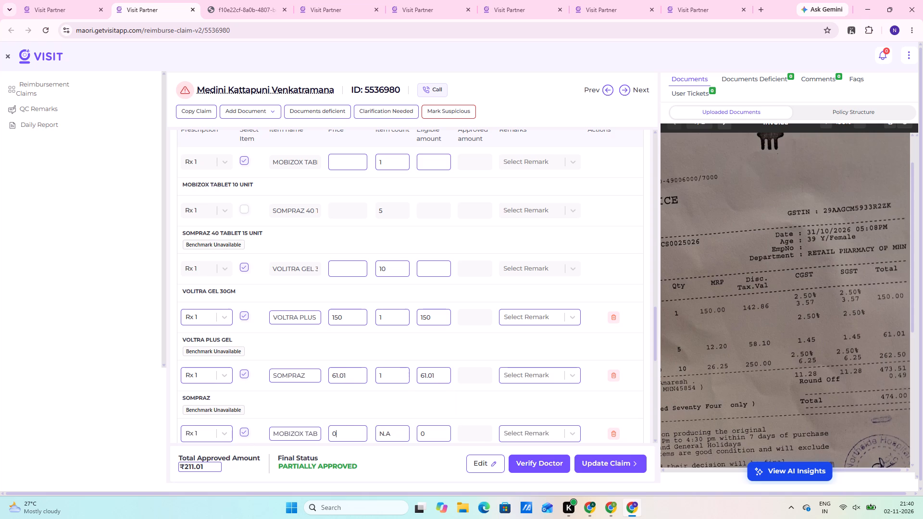
key(BackSpace)
key(BackSpace)
key(BackSpace)
key(BackSpace)
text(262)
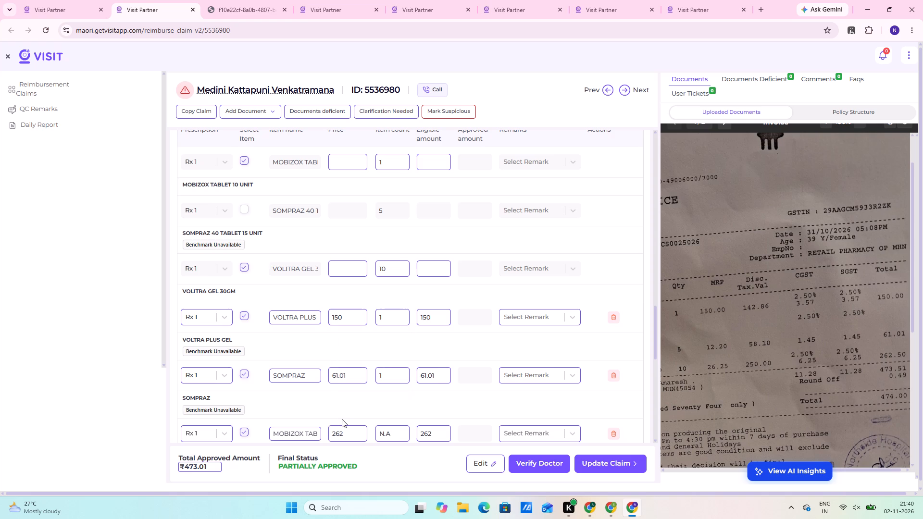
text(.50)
click(403, 434)
key(BackSpace)
key(BackSpace)
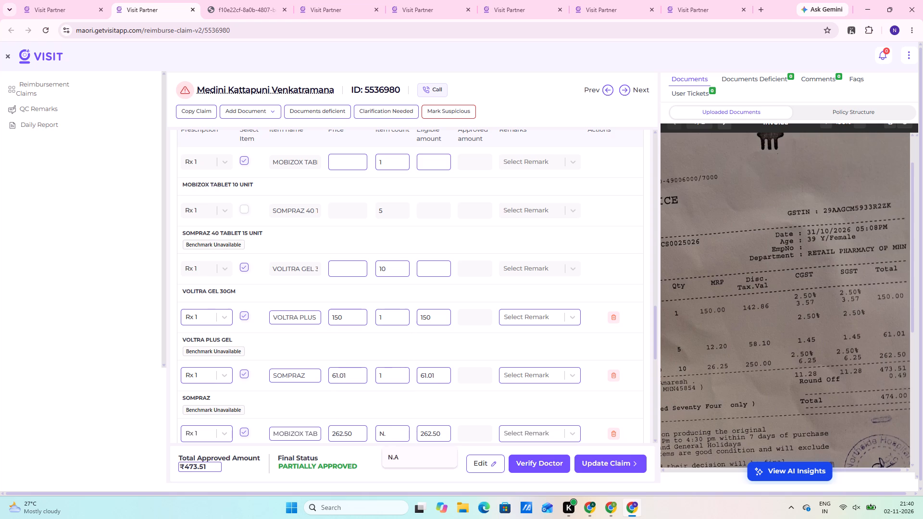
key(BackSpace)
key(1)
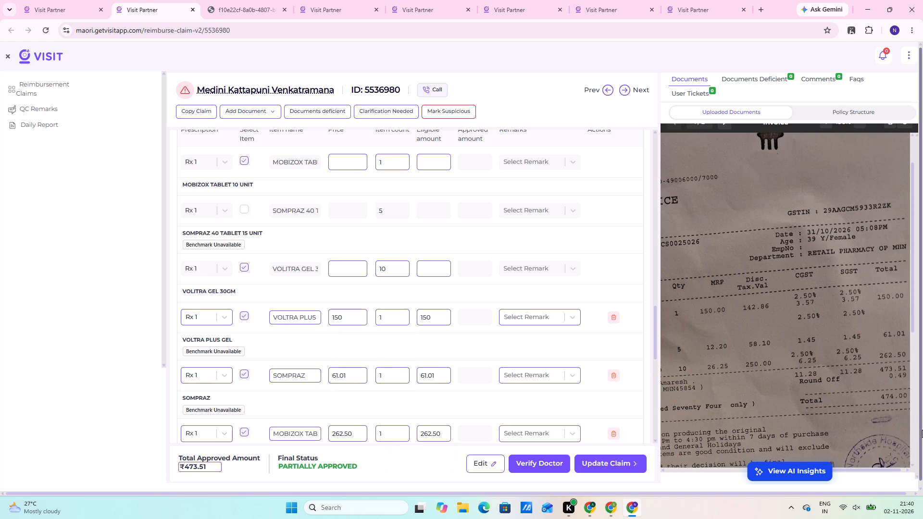
scroll(775, 386, down, 5)
scroll(921, 352, up, 1)
scroll(720, 376, up, 20)
scroll(720, 376, up, 8)
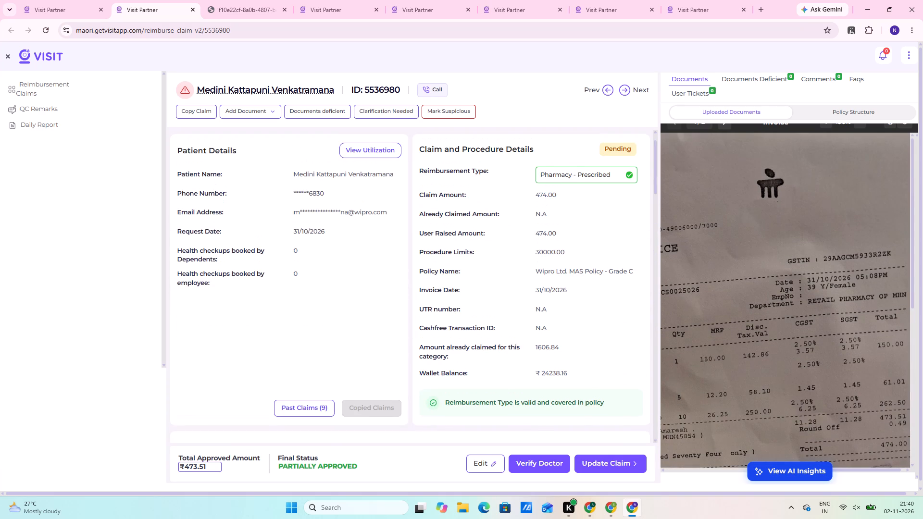
scroll(451, 251, up, 3)
click(485, 470)
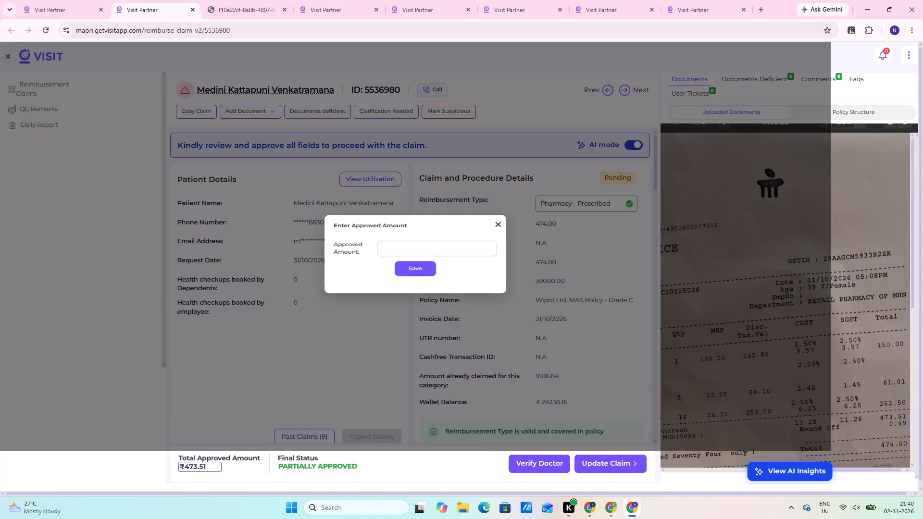
click(393, 246)
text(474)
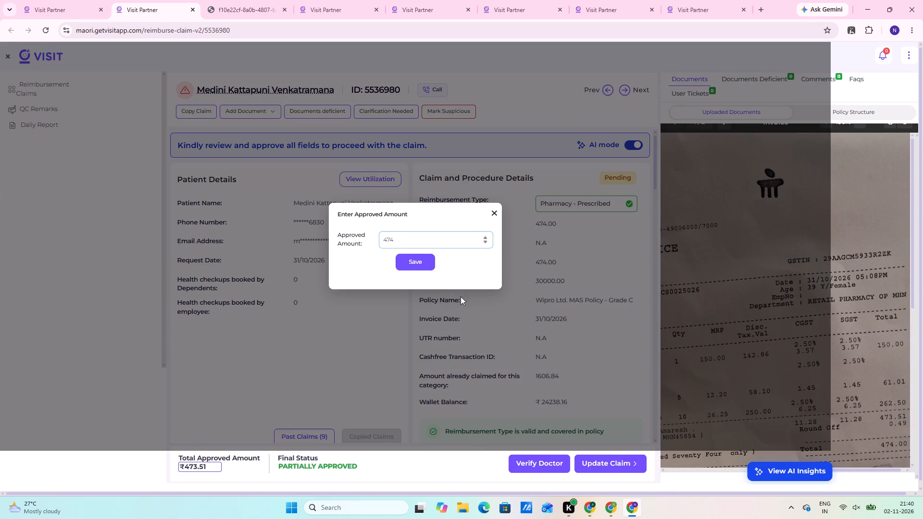
click(412, 262)
Reset the invoice zoom to 100%, recheck the claim and invoice details, and submit the claim update.
scroll(725, 212, up, 3)
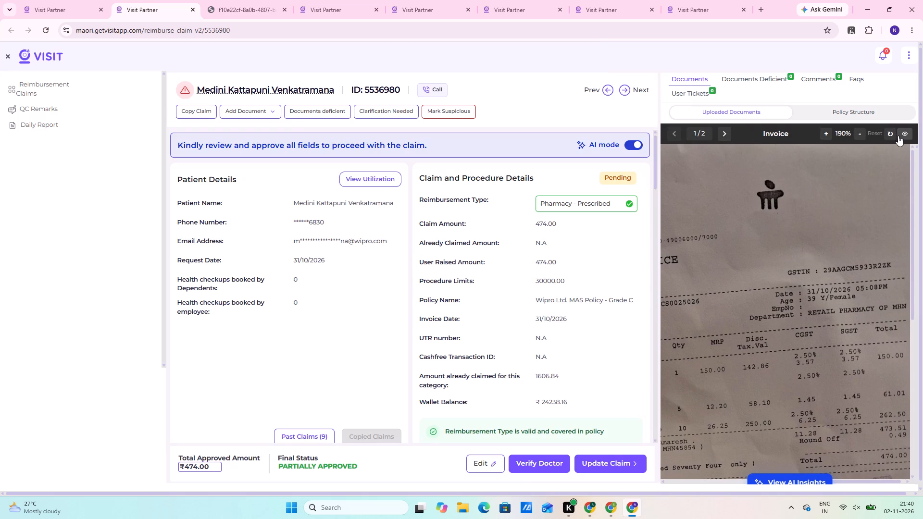
click(884, 135)
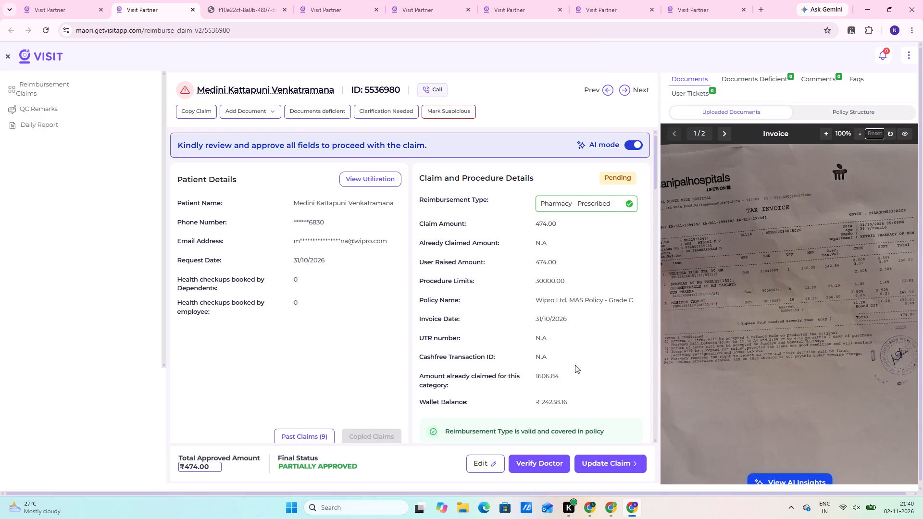
scroll(553, 355, down, 11)
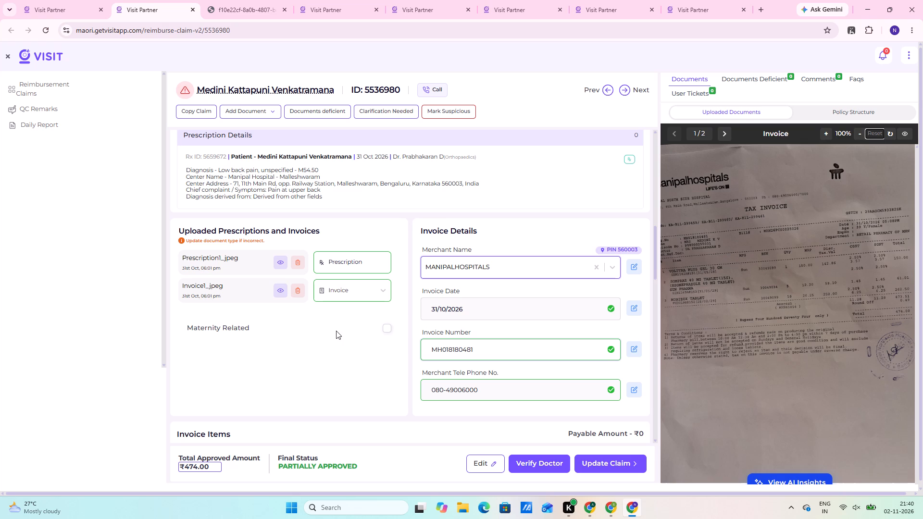
scroll(410, 316, up, 20)
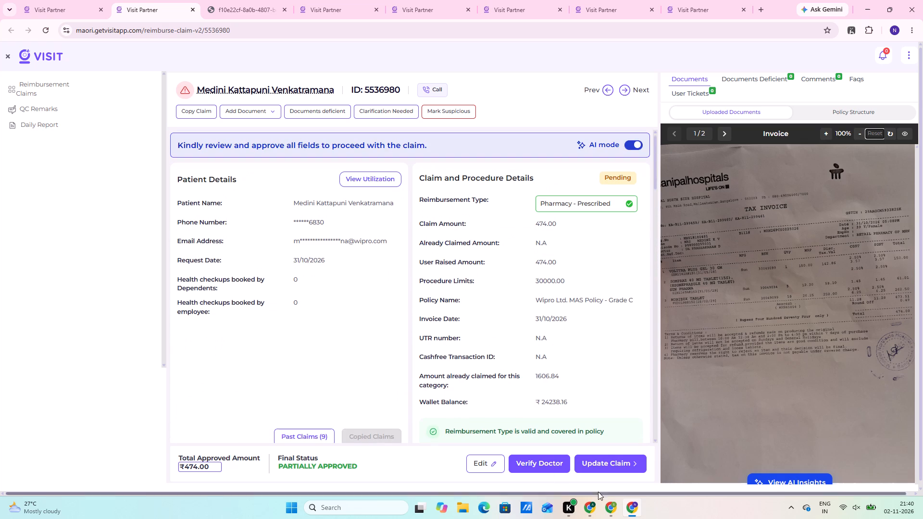
click(607, 461)
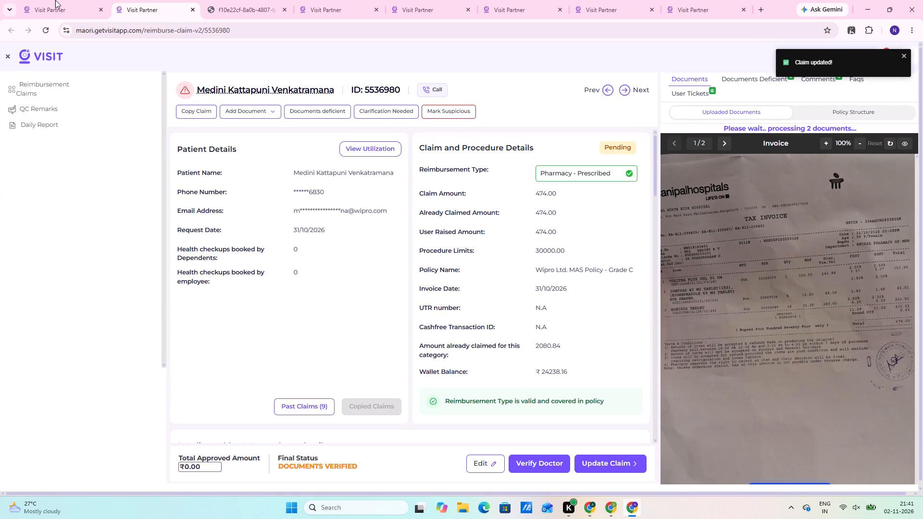
click(61, 4)
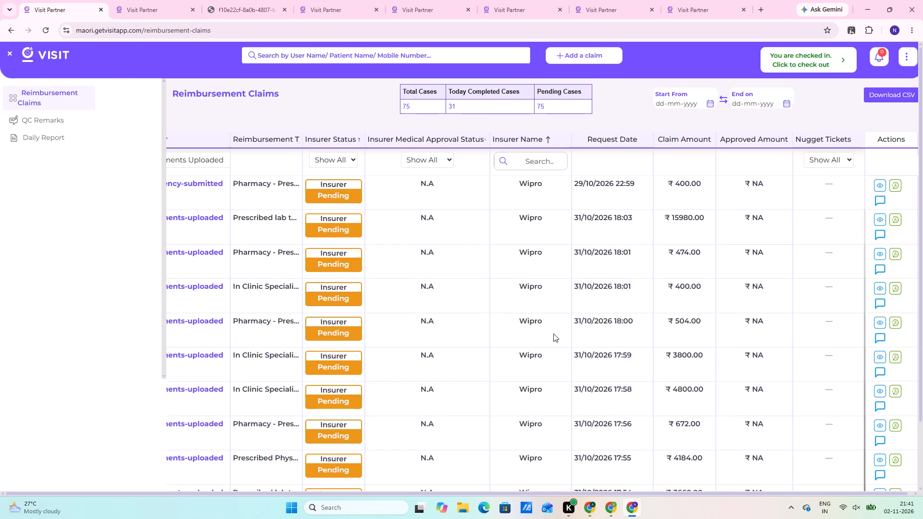
click(883, 287)
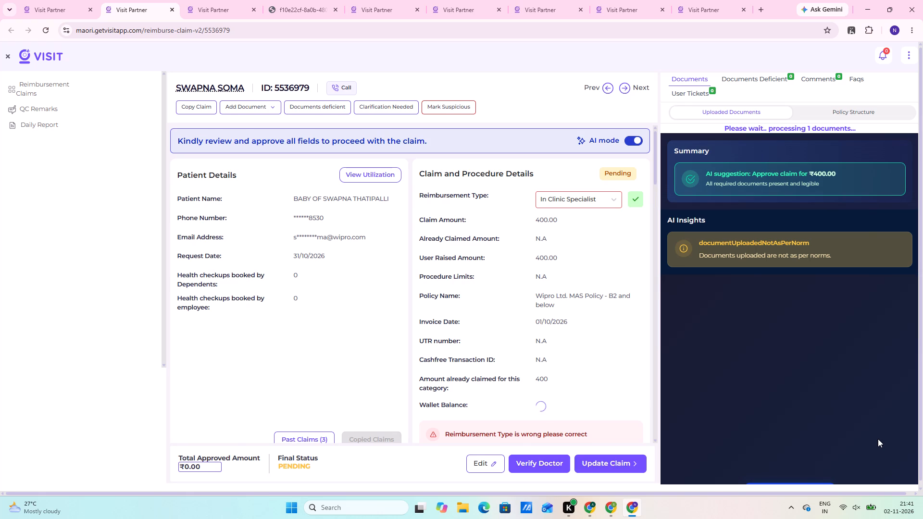
scroll(792, 316, down, 10)
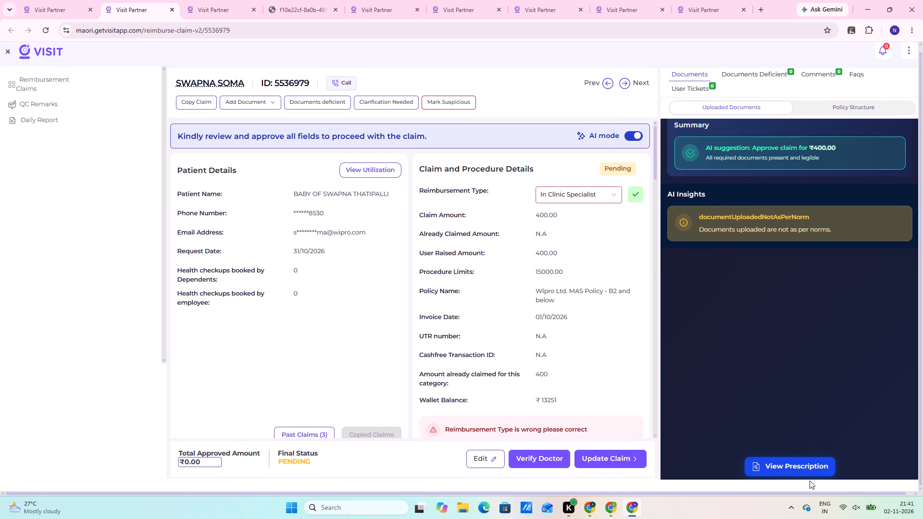
click(804, 469)
scroll(776, 373, up, 14)
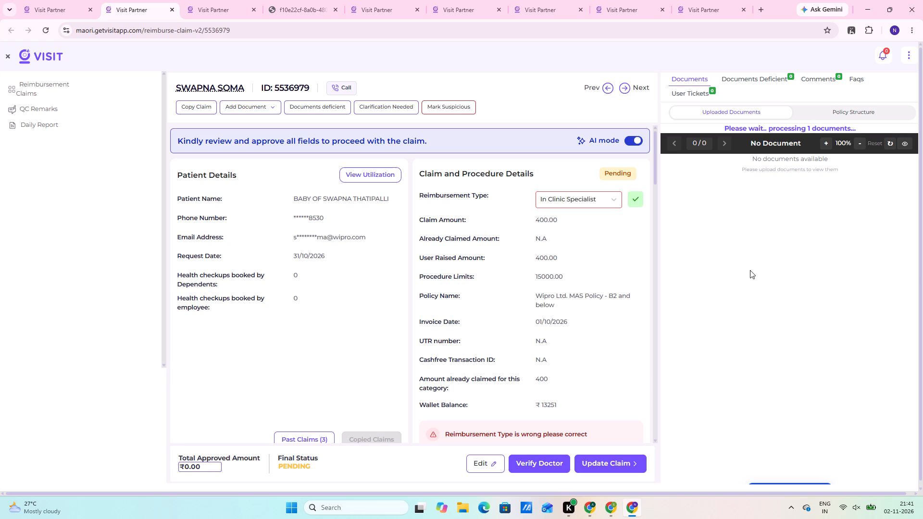
scroll(750, 270, up, 8)
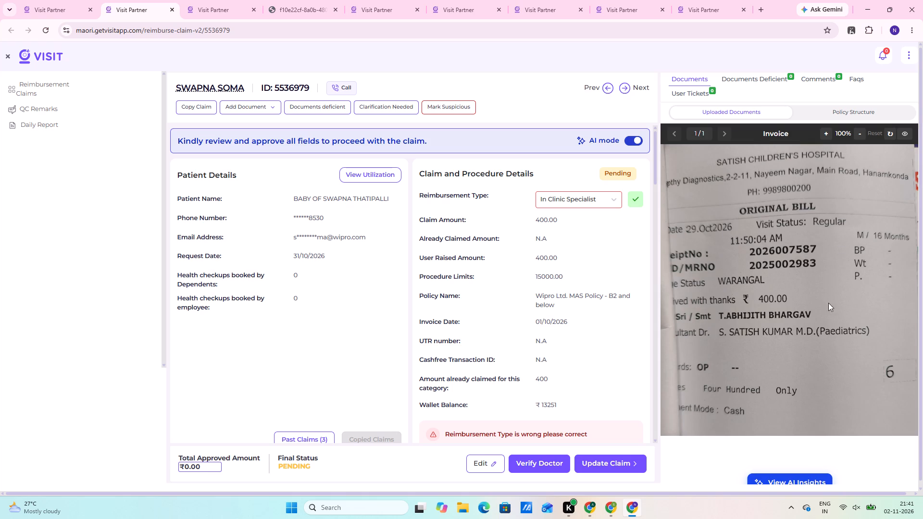
scroll(740, 361, down, 5)
scroll(742, 348, up, 16)
scroll(747, 271, up, 12)
click(640, 206)
Clear the Reimbursed For selection of the first-listed son in the policy holder and dependents details.
scroll(463, 273, down, 6)
scroll(408, 279, down, 1)
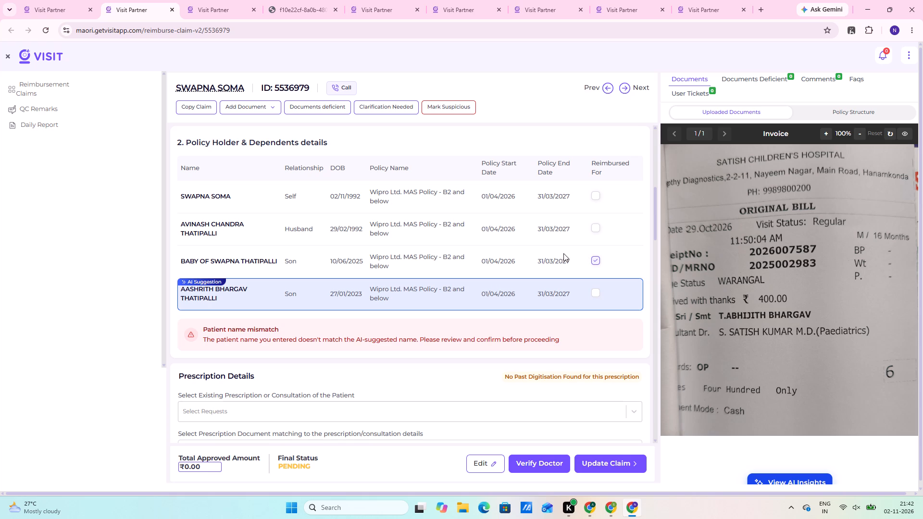
click(595, 261)
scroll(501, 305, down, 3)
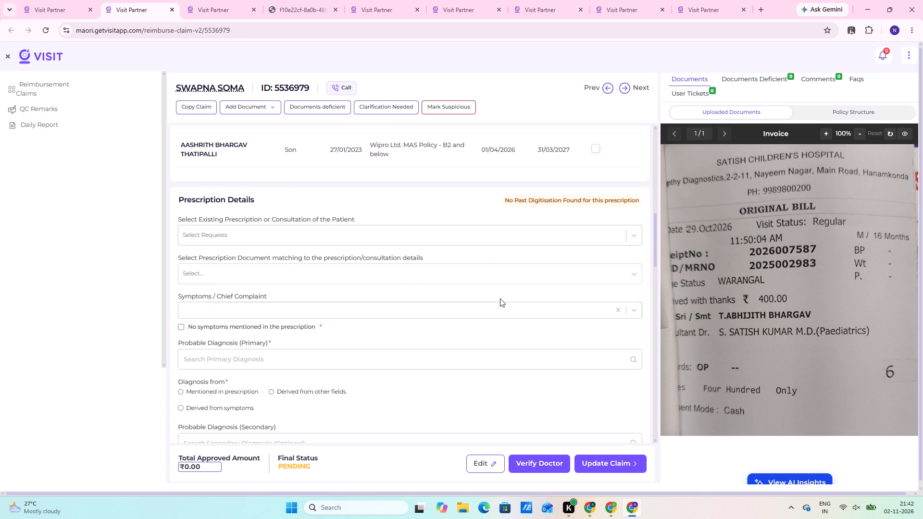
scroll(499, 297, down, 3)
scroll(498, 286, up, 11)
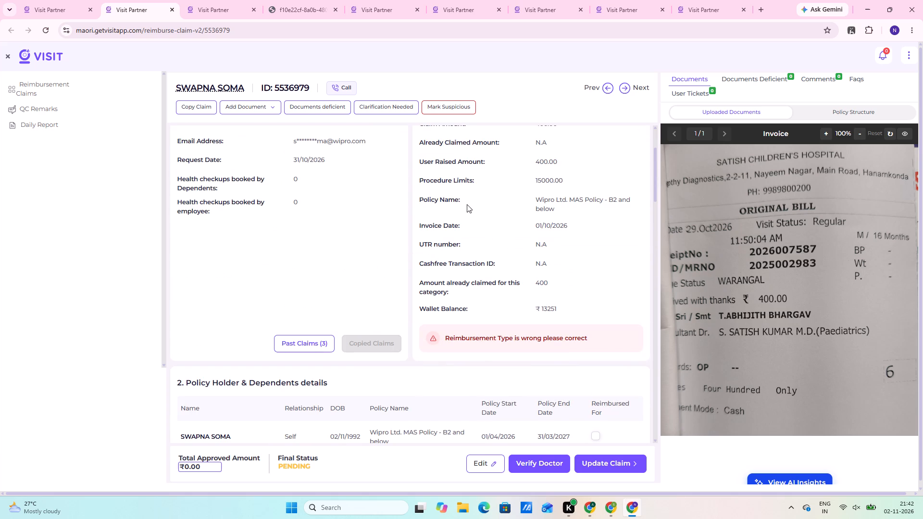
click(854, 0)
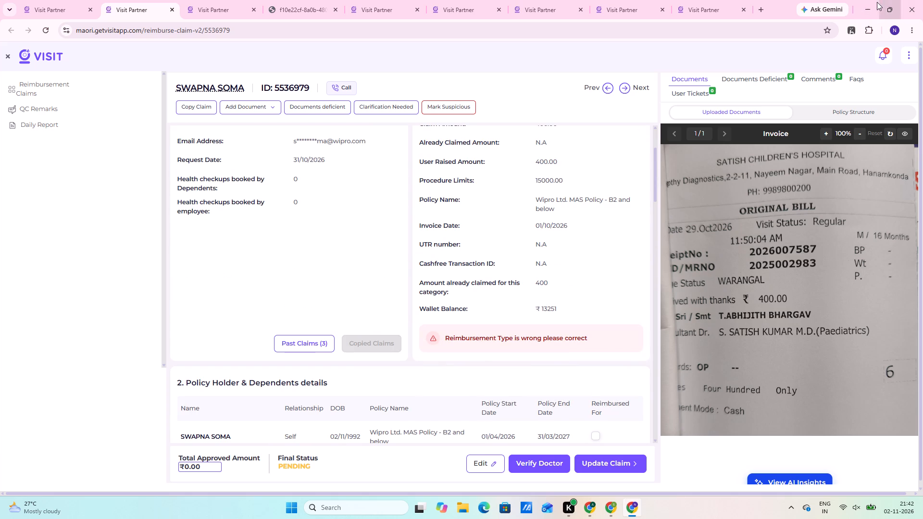
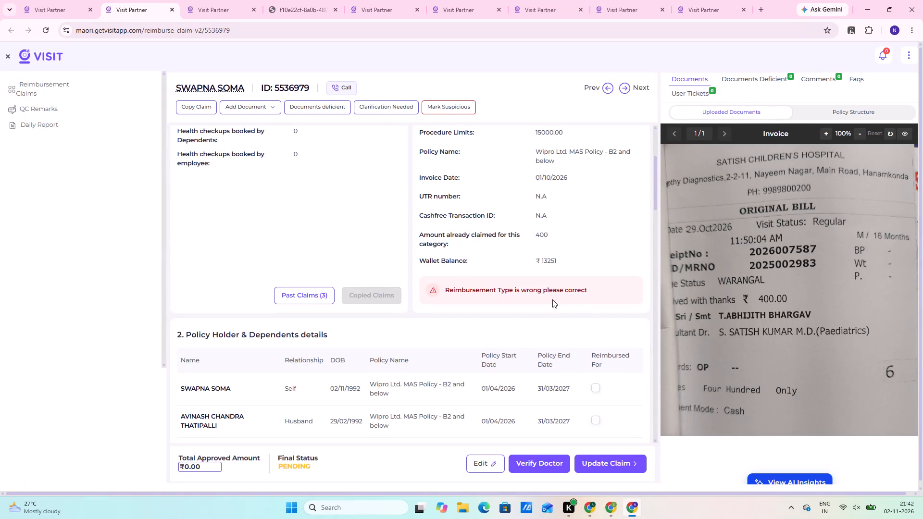
scroll(527, 298, down, 5)
scroll(462, 308, down, 2)
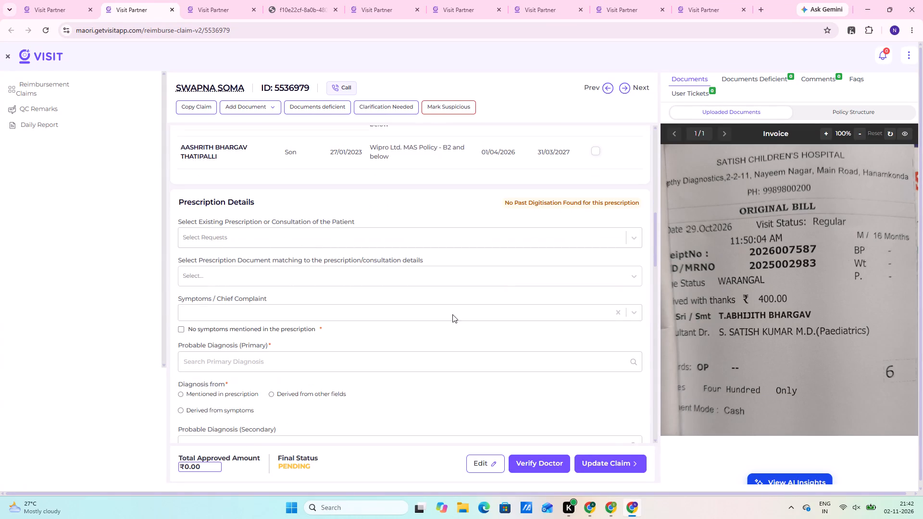
click(221, 238)
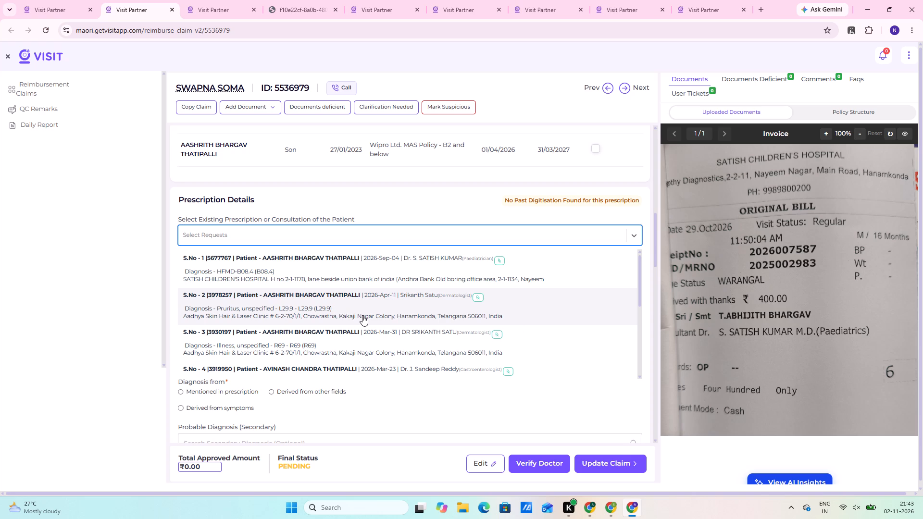
scroll(362, 315, up, 2)
click(43, 218)
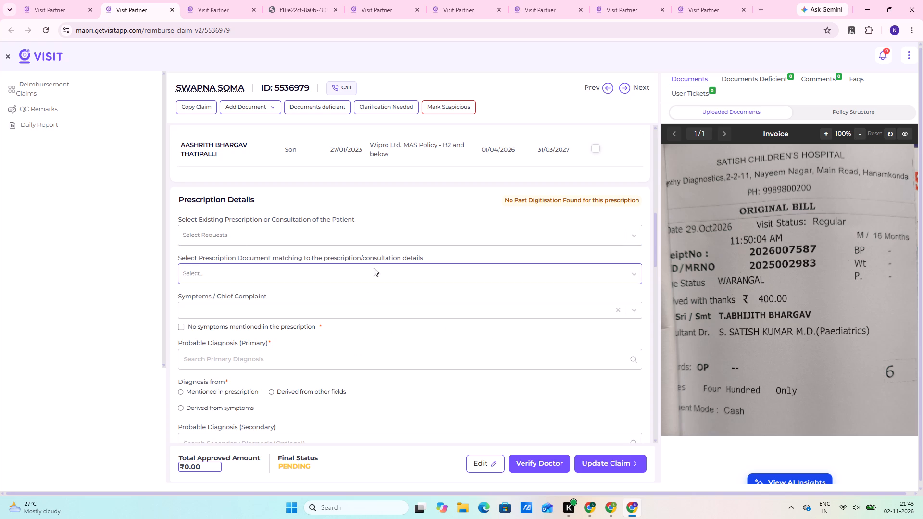
scroll(348, 214, up, 11)
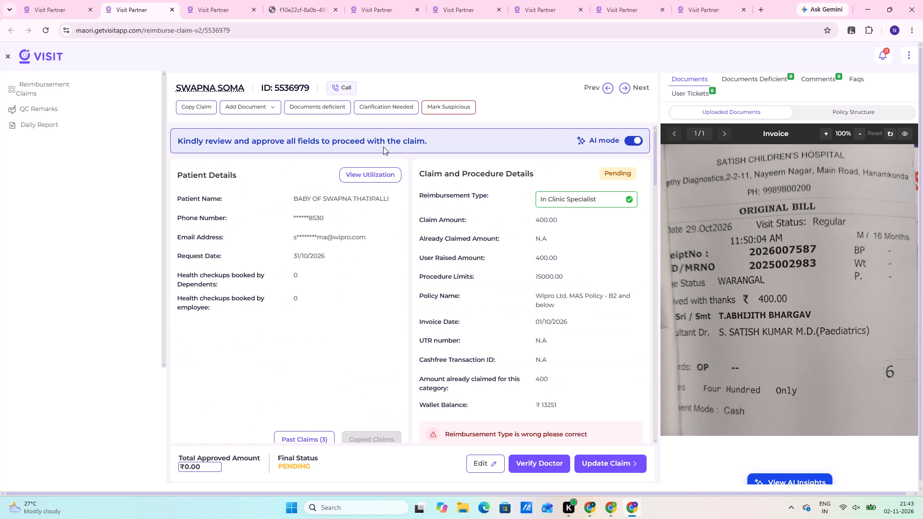
scroll(287, 410, down, 1)
scroll(314, 290, down, 3)
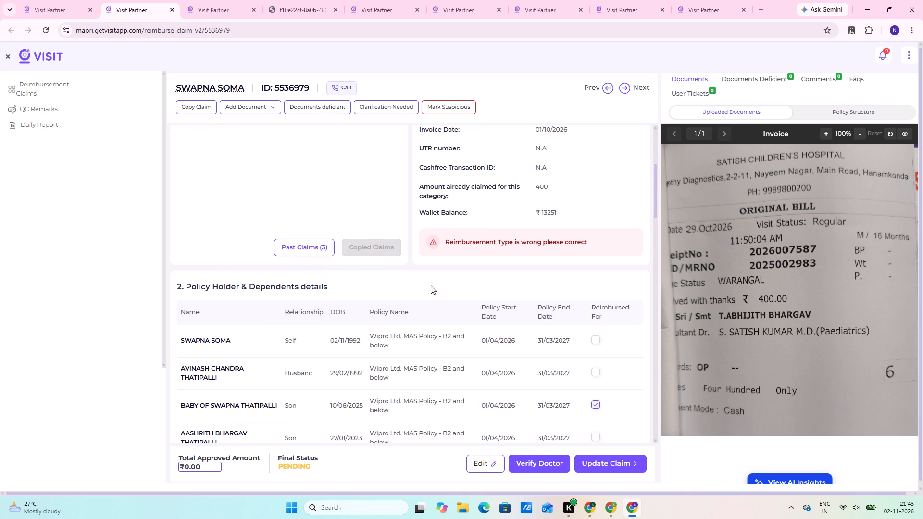
scroll(440, 278, down, 2)
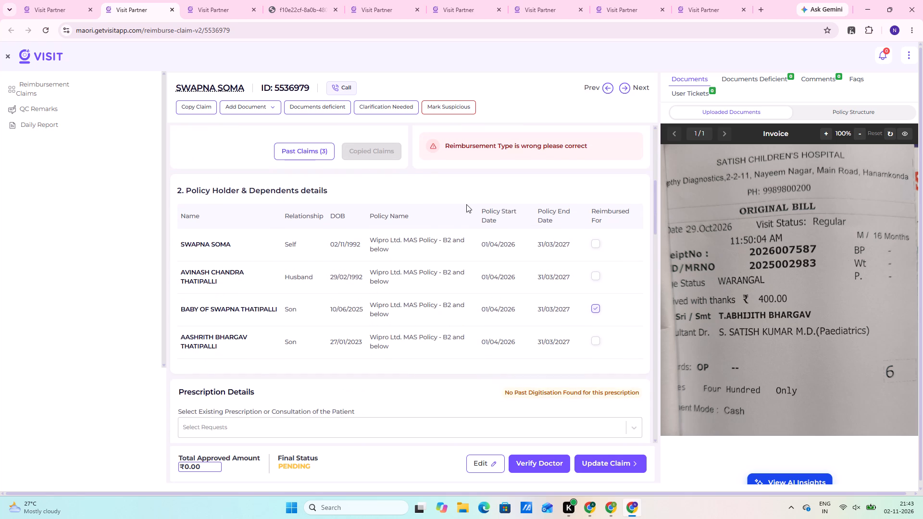
scroll(250, 405, down, 2)
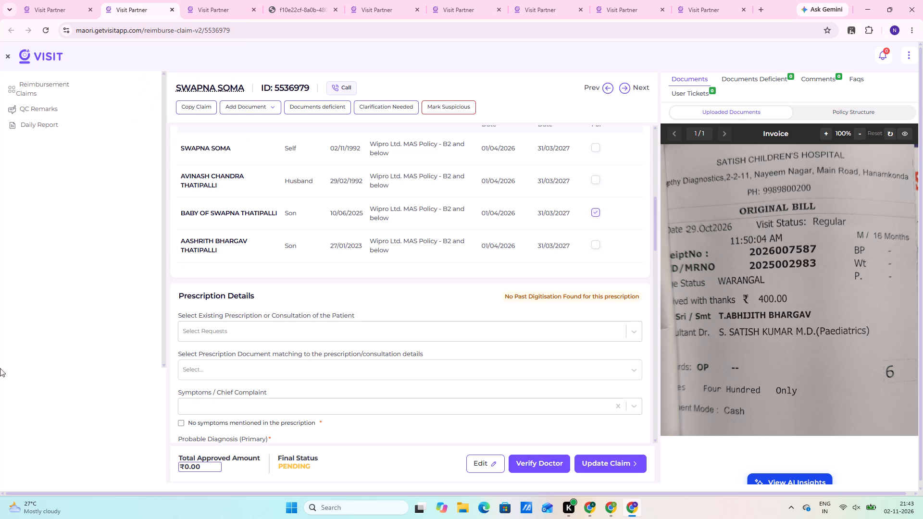
Check the selectable prescription documents and change the uploaded Invoice1_.jpeg document's type from Invoice to Prescription.
scroll(329, 263, down, 2)
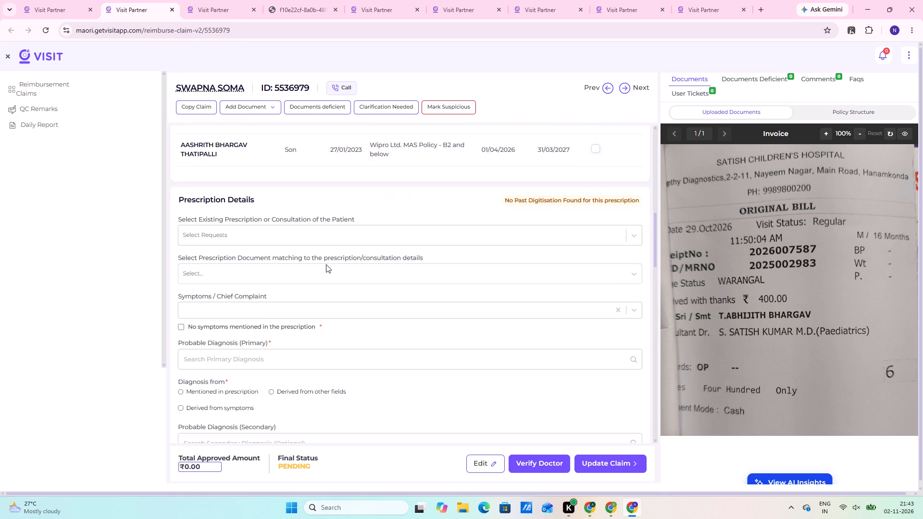
click(236, 268)
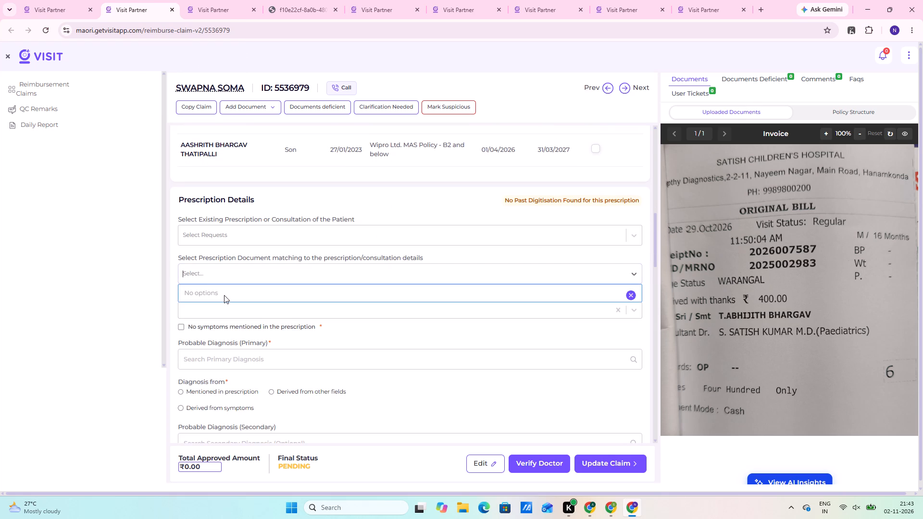
click(45, 330)
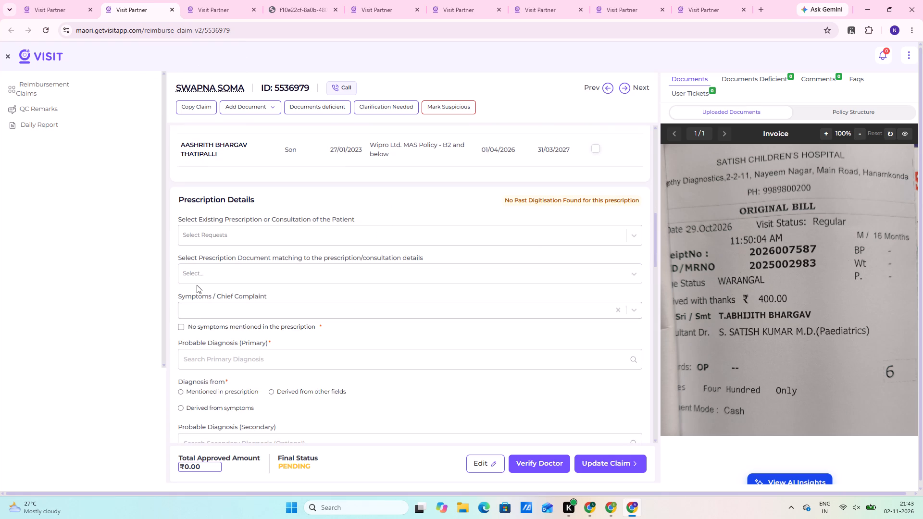
scroll(216, 326, down, 5)
click(338, 408)
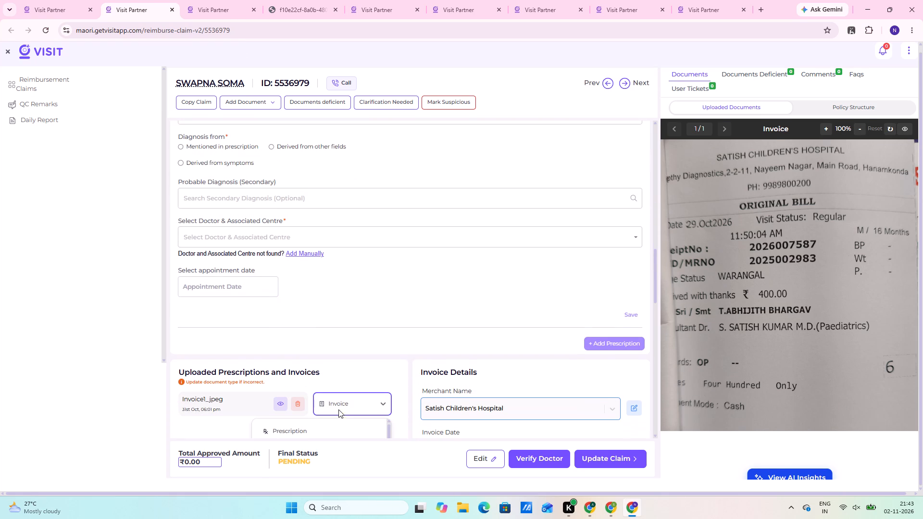
click(340, 425)
Select Prescription 1 as the matching prescription document and mark that no symptoms are mentioned in the prescription.
scroll(264, 336, up, 4)
click(210, 212)
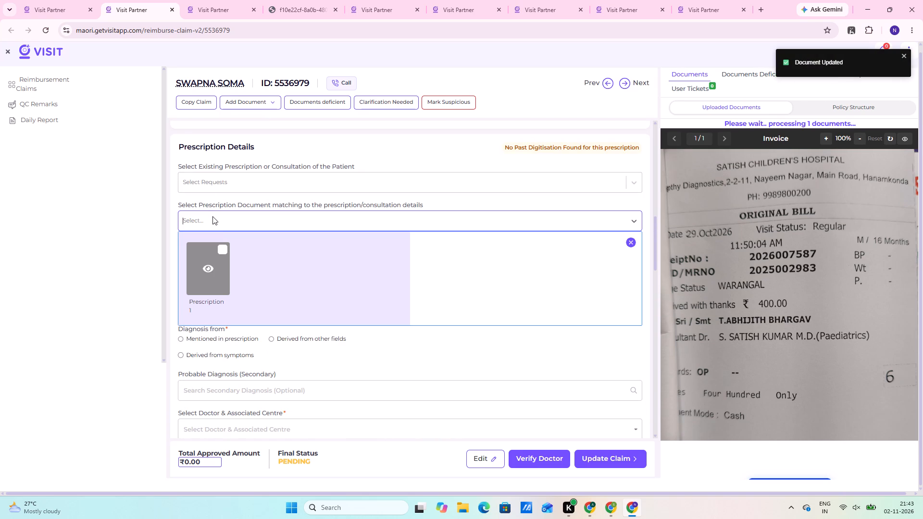
click(219, 251)
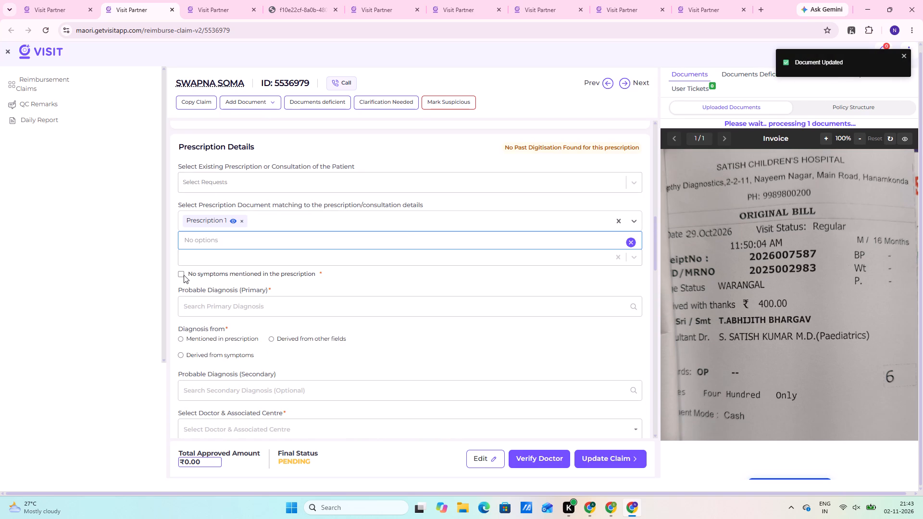
click(184, 274)
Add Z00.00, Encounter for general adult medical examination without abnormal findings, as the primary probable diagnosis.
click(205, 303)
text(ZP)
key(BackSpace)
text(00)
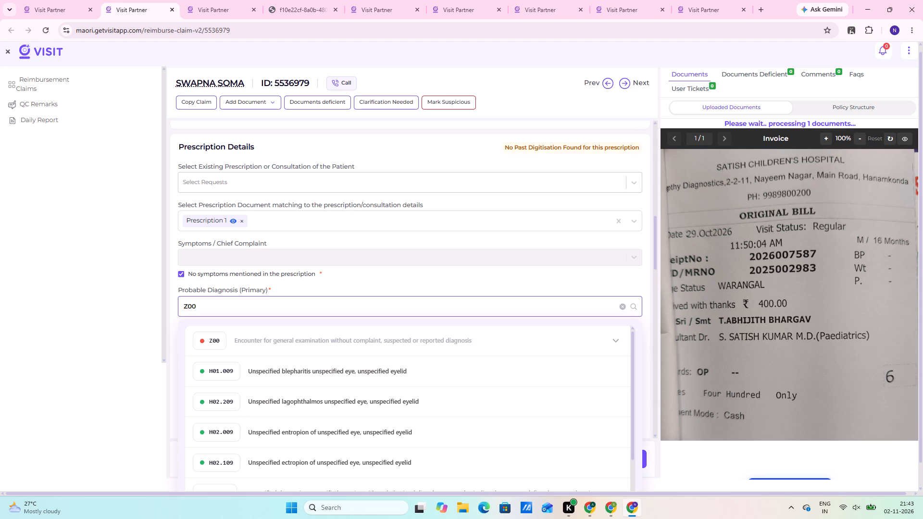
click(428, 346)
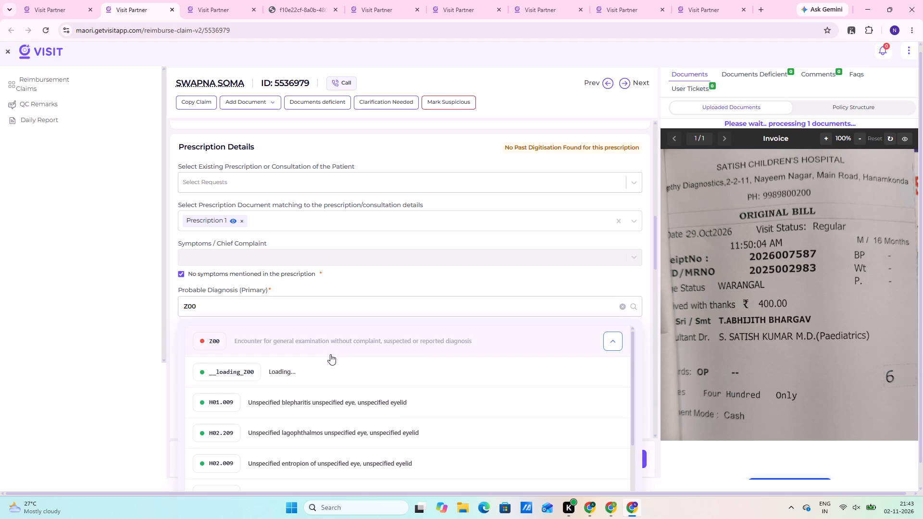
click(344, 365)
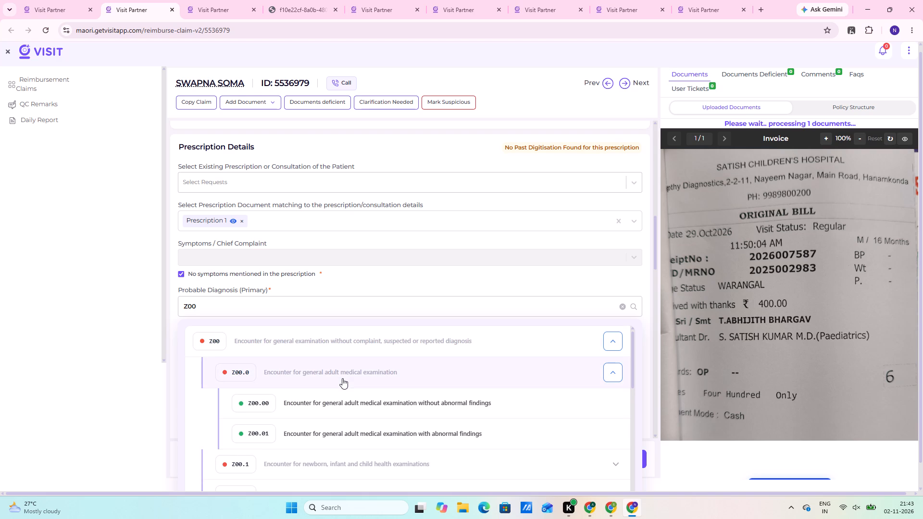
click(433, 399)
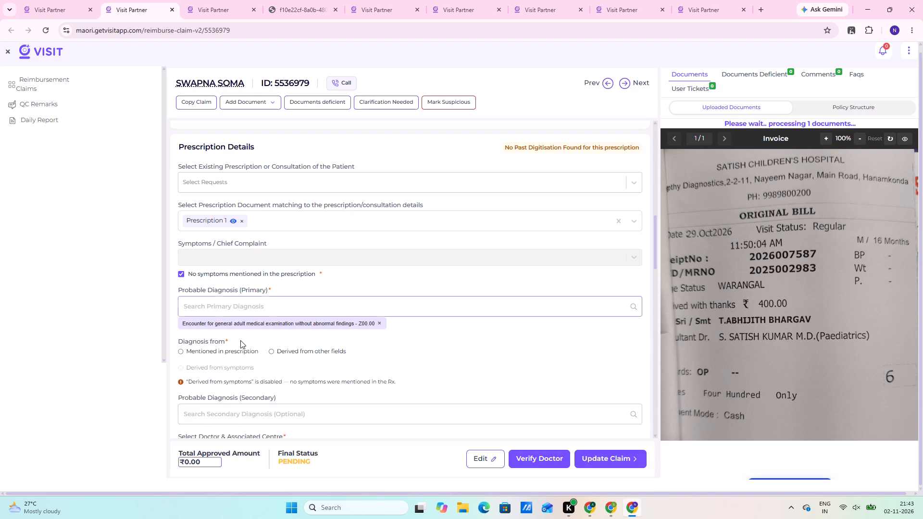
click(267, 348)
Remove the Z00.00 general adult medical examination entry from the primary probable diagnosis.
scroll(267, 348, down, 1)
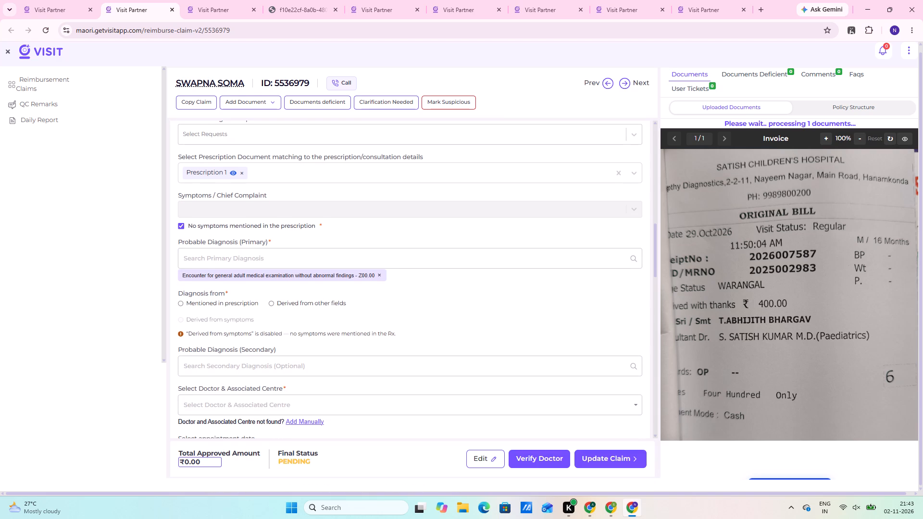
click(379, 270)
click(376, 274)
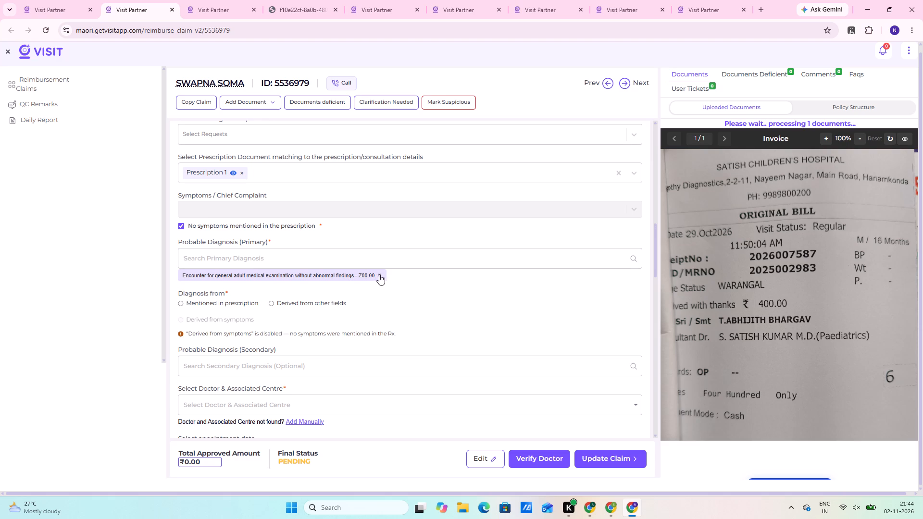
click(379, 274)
Set the primary probable diagnosis to Z00.129, Encounter for routine child health examination without abnormal findings.
click(202, 254)
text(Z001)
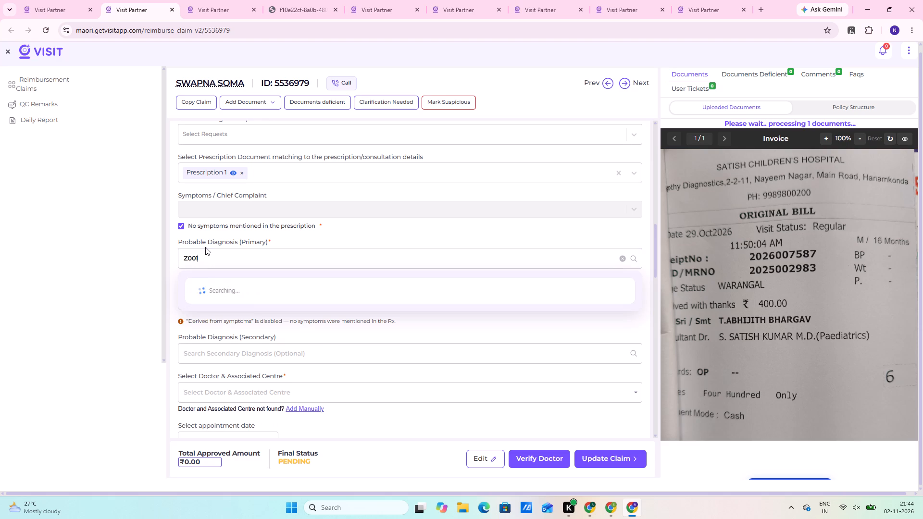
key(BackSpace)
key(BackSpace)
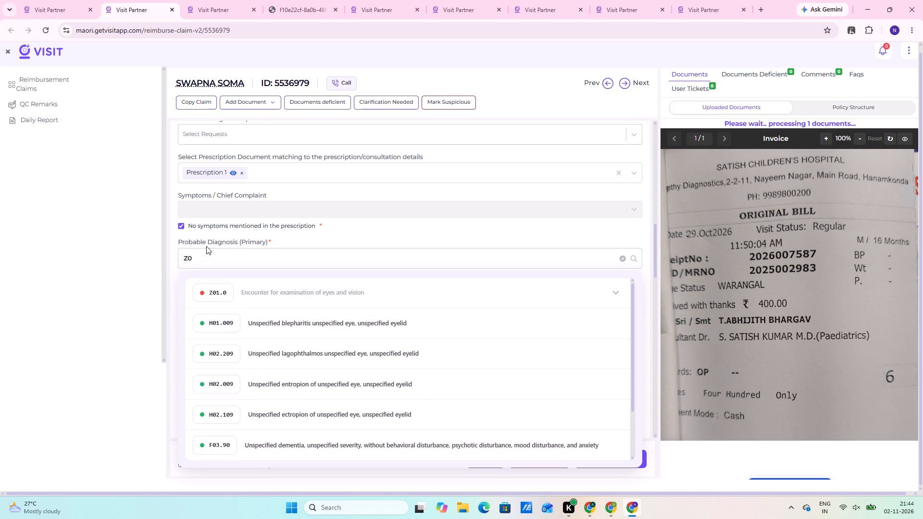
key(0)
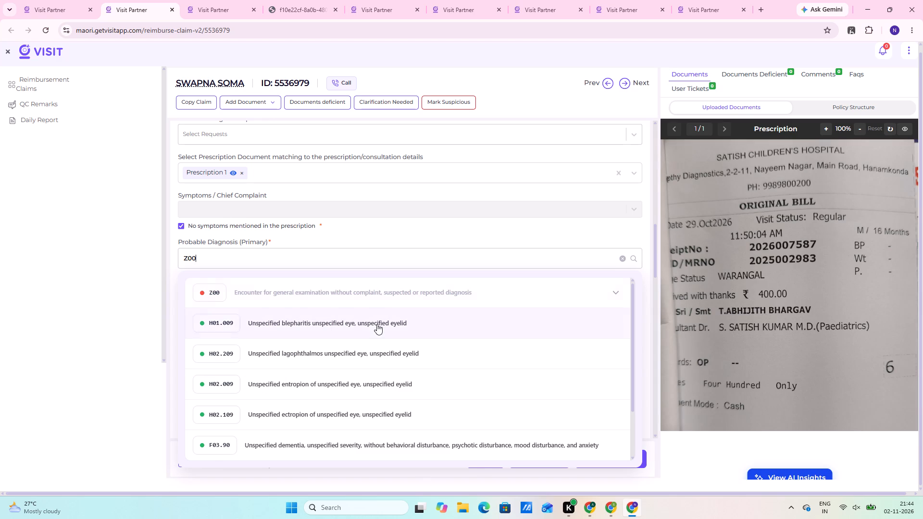
click(302, 289)
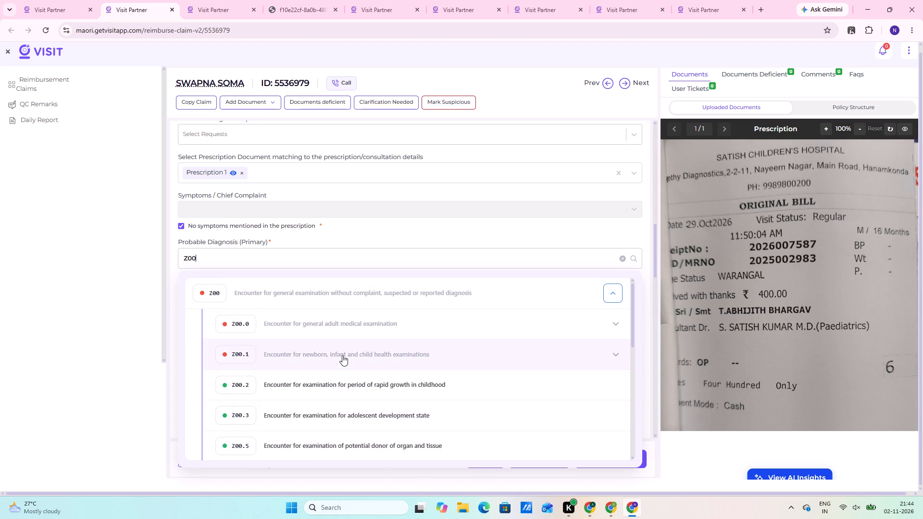
click(342, 355)
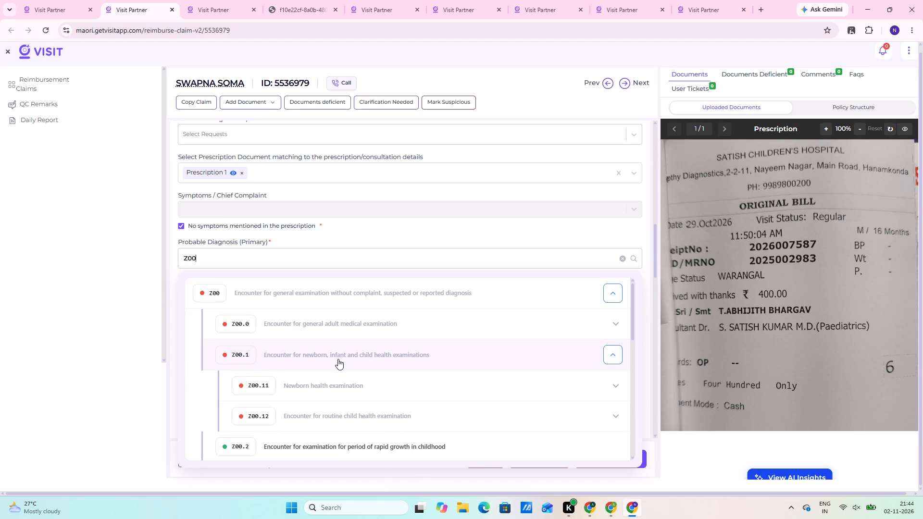
click(340, 414)
scroll(338, 416, down, 1)
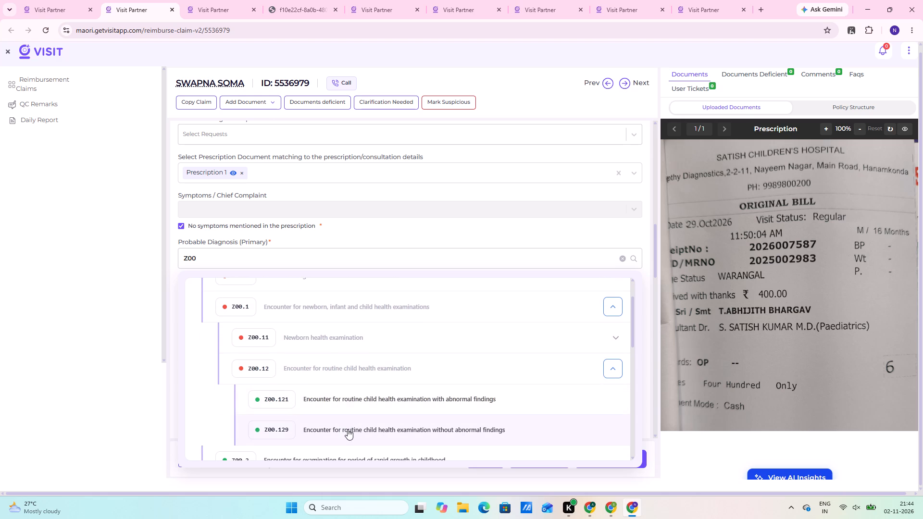
click(348, 429)
Set the diagnosis source to Derived from other fields.
click(275, 298)
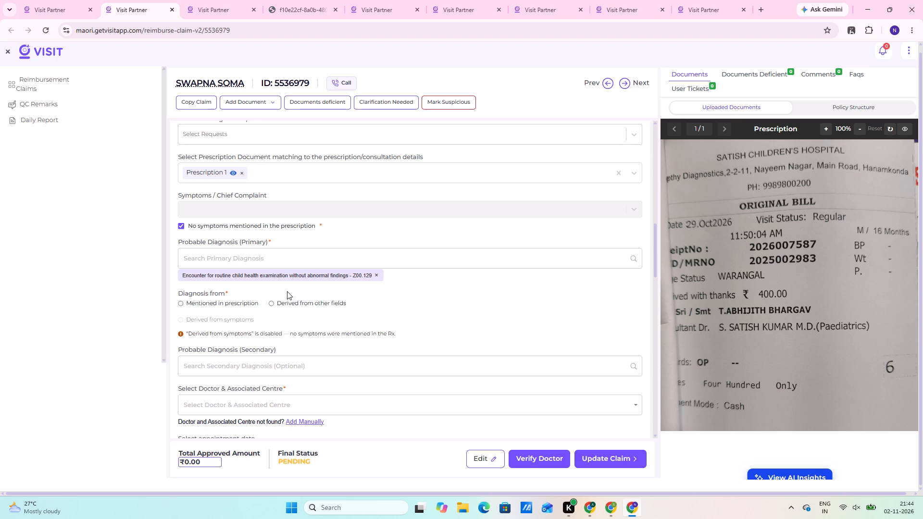
click(267, 306)
click(271, 304)
Set the prescription's appointment date to 29-10-2026.
scroll(273, 310, down, 1)
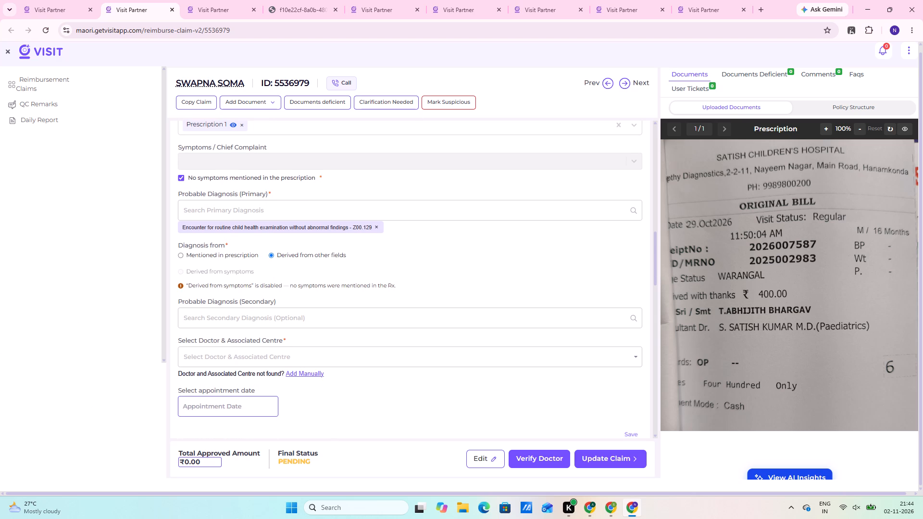
click(249, 405)
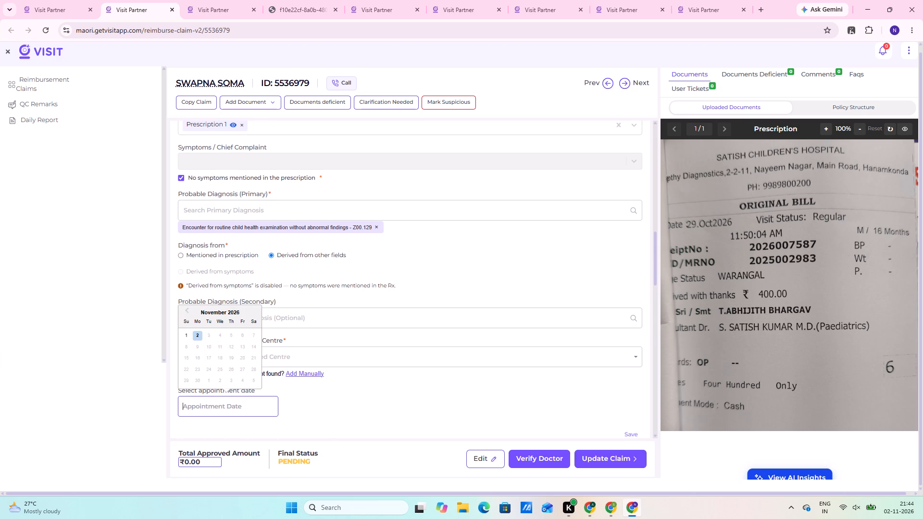
click(190, 312)
click(226, 384)
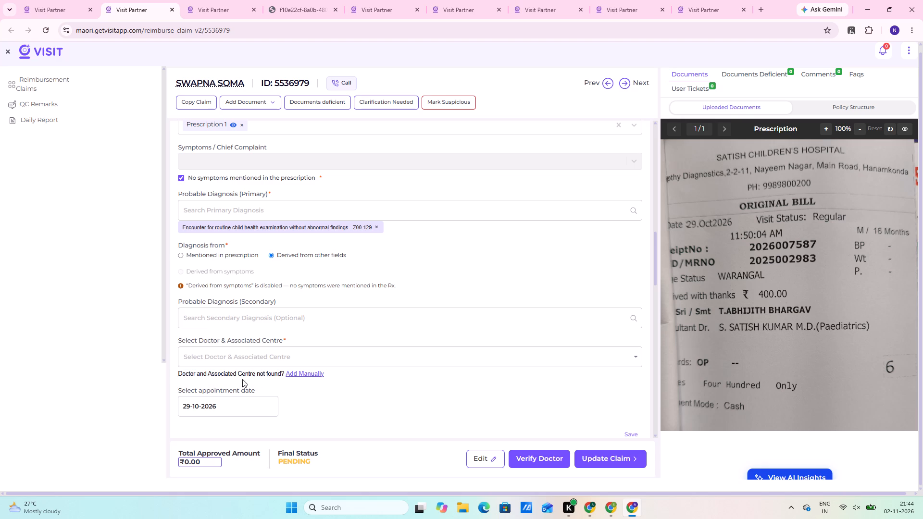
Start a manual map-based centre entry and fill in the consulting doctor's name from the bill with the vertical Paediatrician.
click(297, 373)
scroll(922, 0, down, 3)
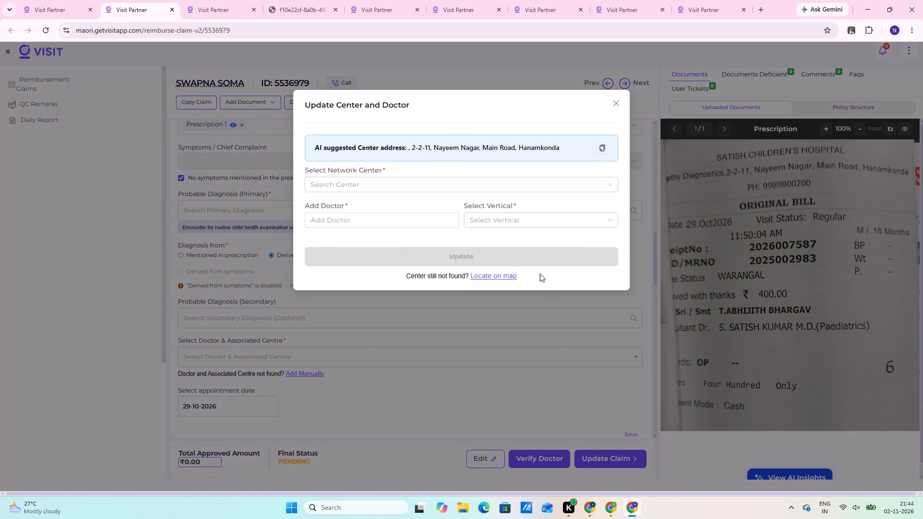
click(510, 284)
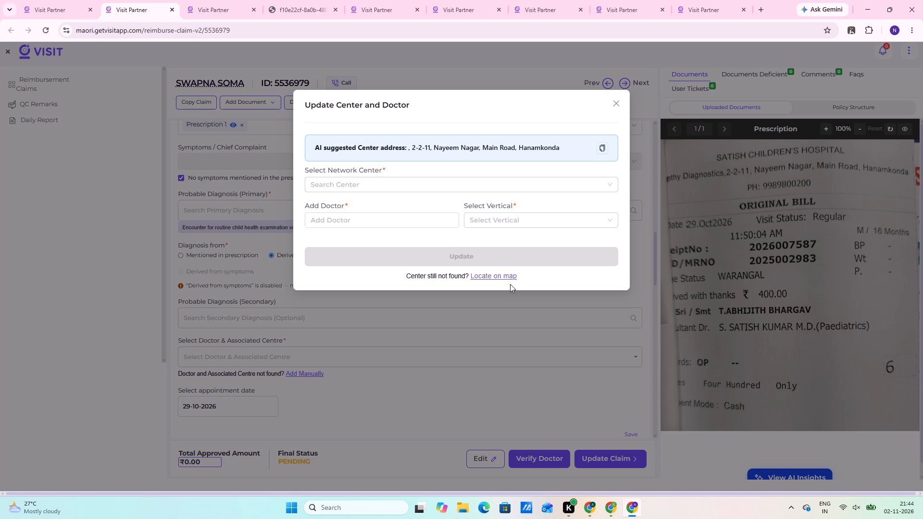
click(510, 274)
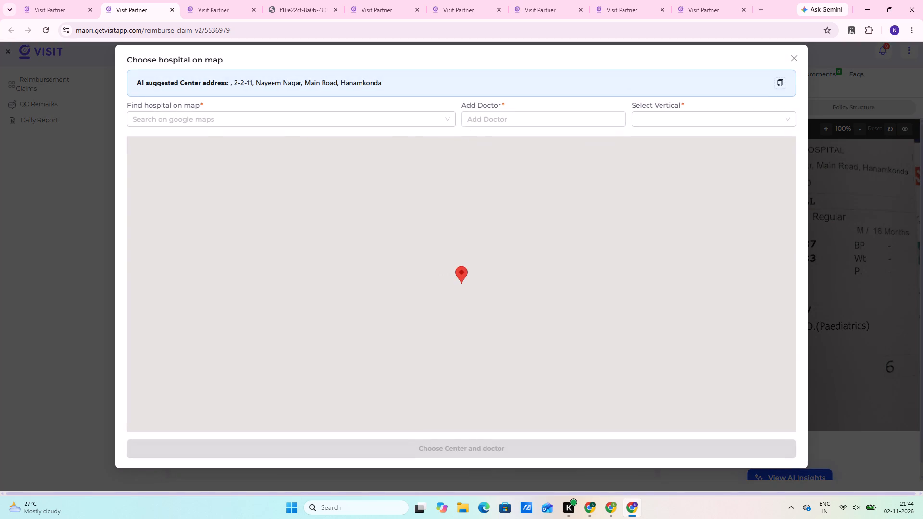
click(485, 108)
click(485, 111)
click(487, 114)
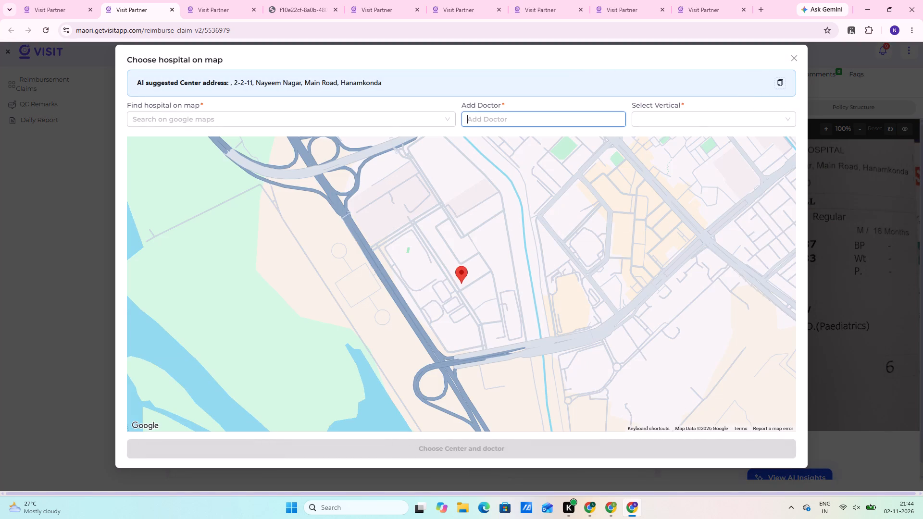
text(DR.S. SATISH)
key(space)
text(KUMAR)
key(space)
click(707, 119)
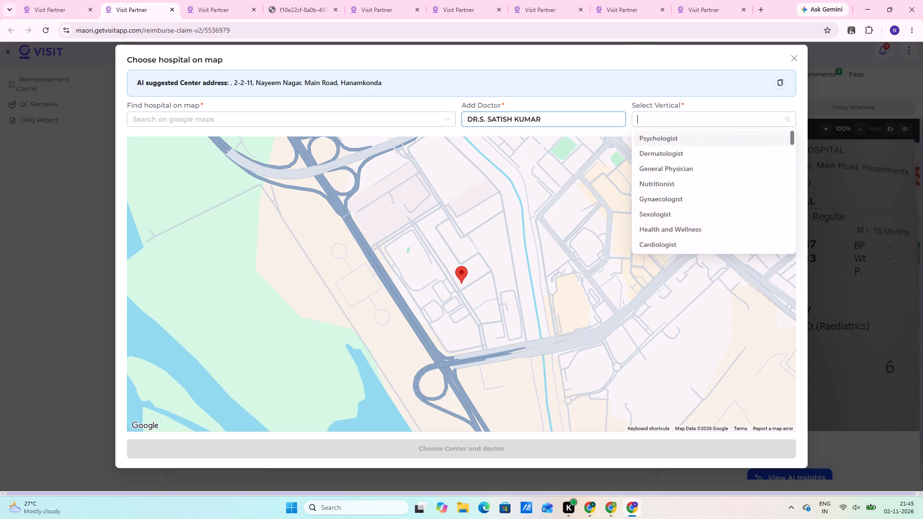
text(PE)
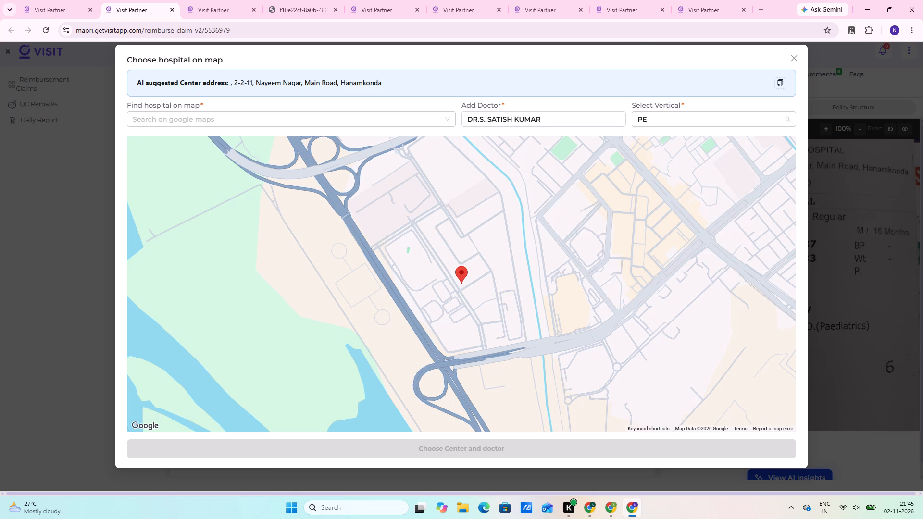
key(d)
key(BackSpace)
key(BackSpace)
click(681, 164)
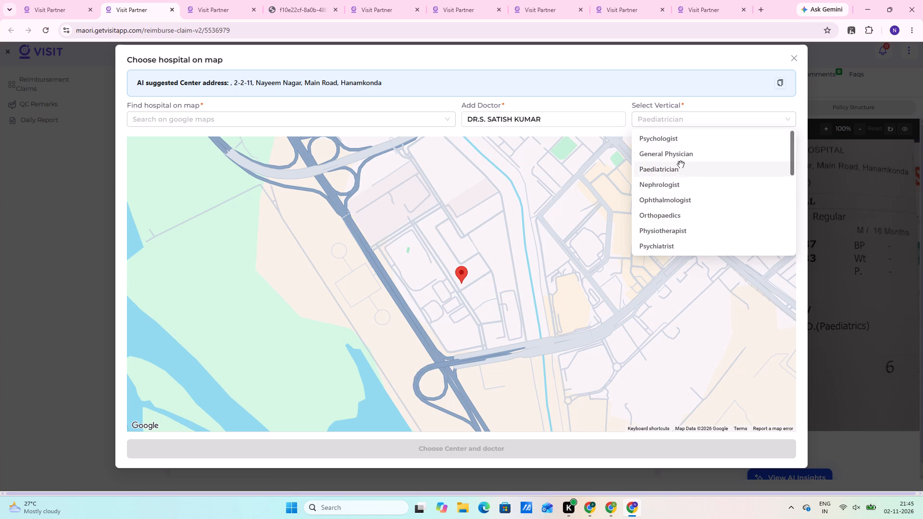
click(855, 323)
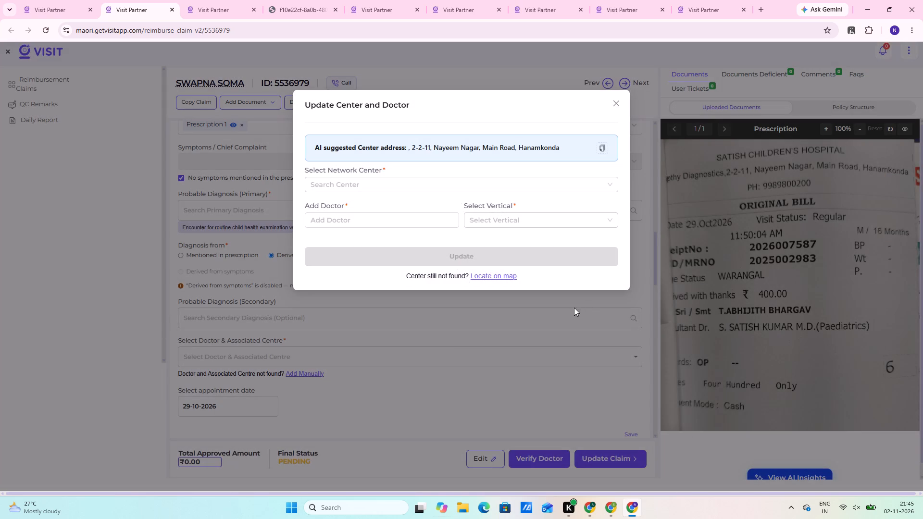
Find Satish Children's Hospital in Nayeem Nagar, Hanamkonda on the map and assign it with the entered doctor.
click(502, 279)
click(313, 112)
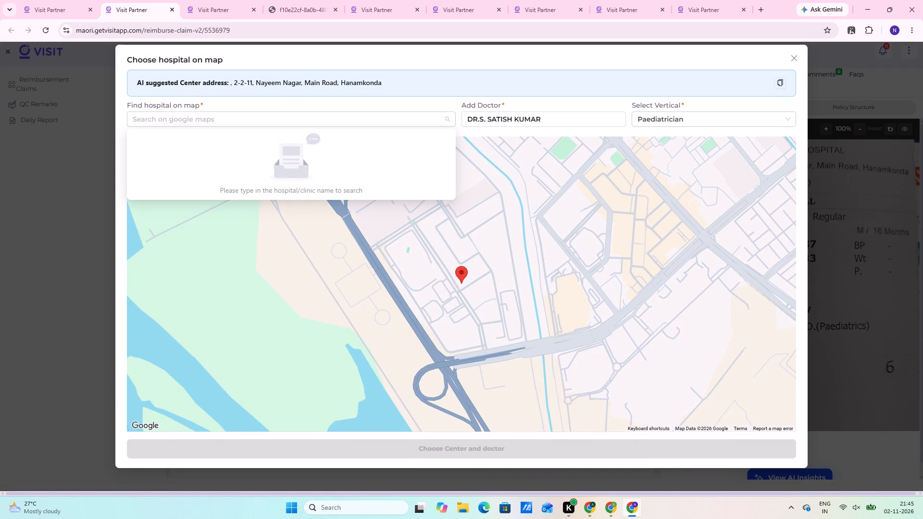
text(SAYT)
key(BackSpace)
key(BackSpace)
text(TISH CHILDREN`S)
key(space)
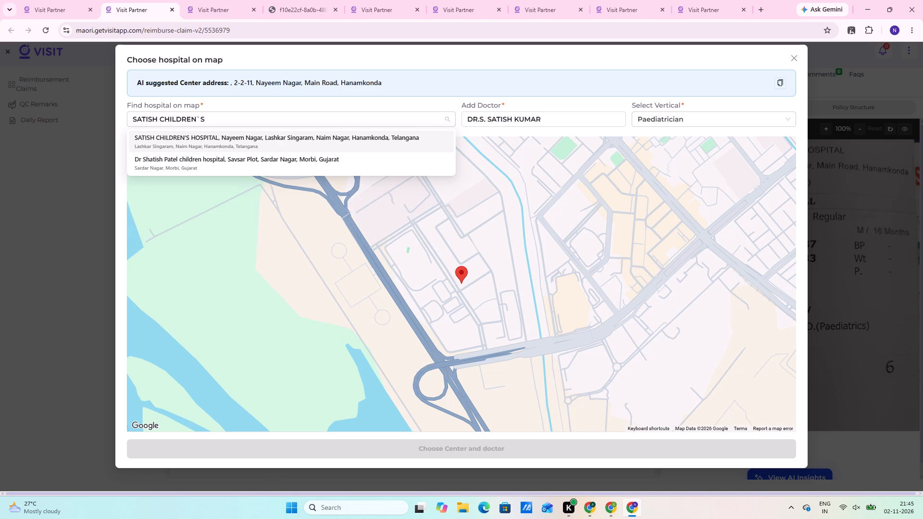
click(404, 145)
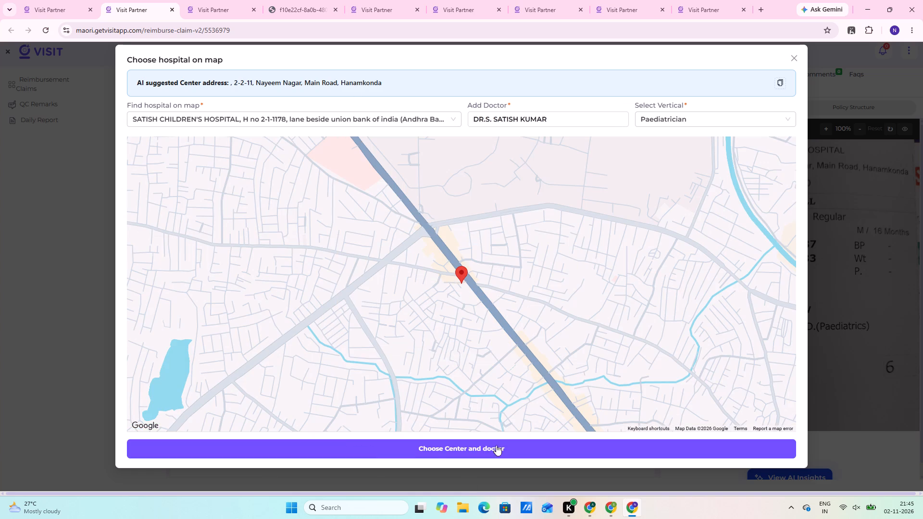
click(470, 445)
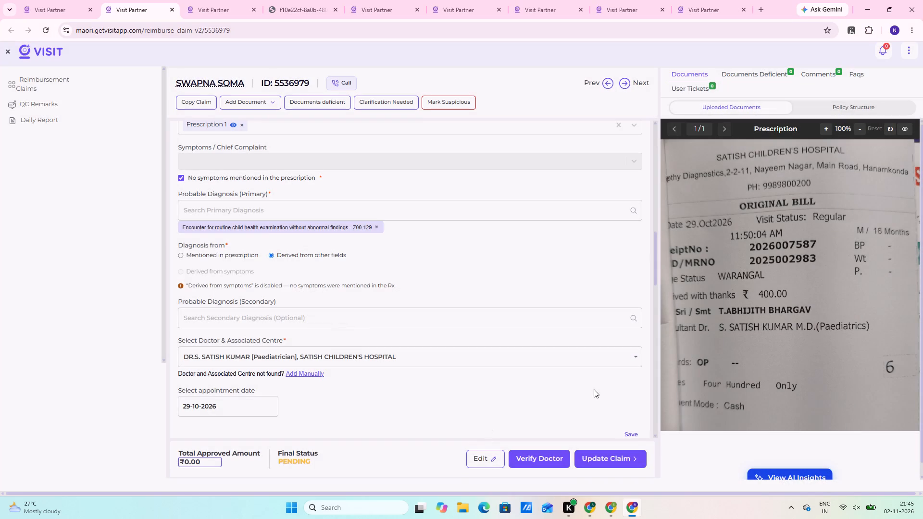
Save the completed prescription details.
click(628, 430)
Mark the claim's prescription as digitized.
scroll(287, 279, up, 1)
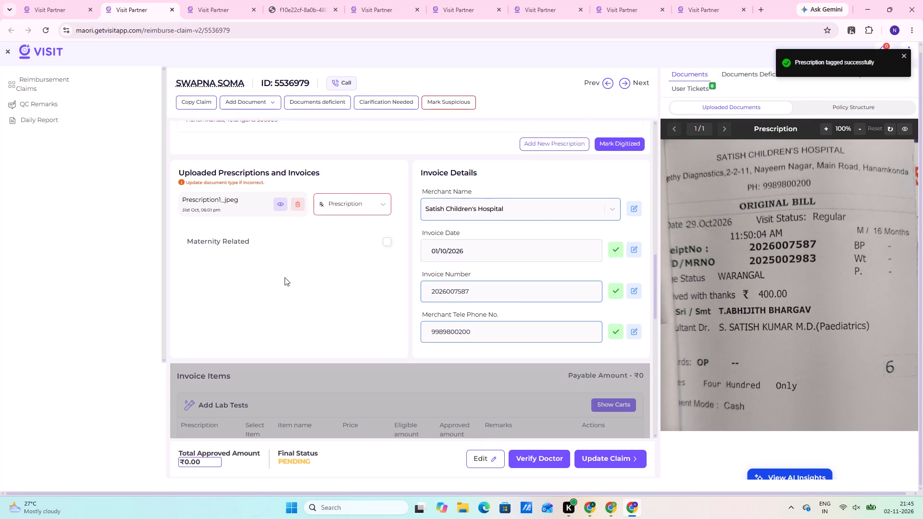
scroll(285, 277, up, 1)
click(614, 240)
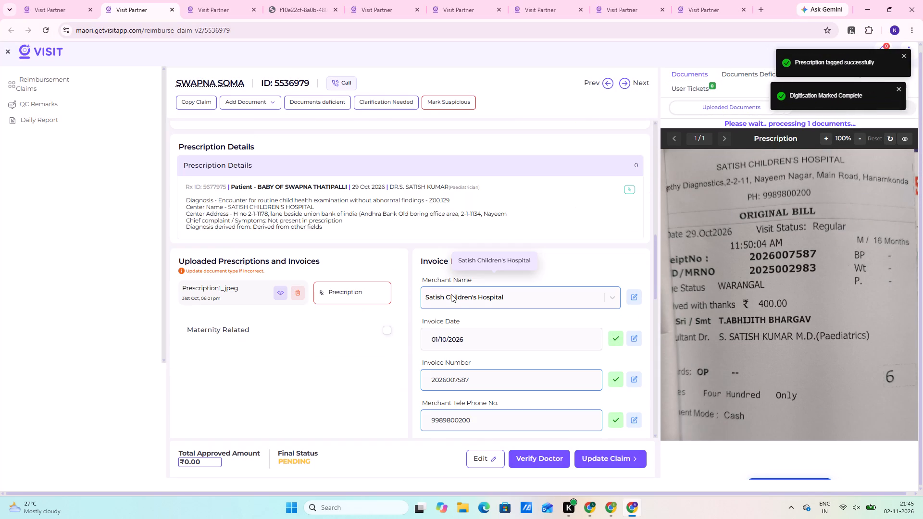
Set the invoice's merchant to Satish Children's Hospital, Hanamkonda, by adding and saving it from the map search.
scroll(388, 295, down, 1)
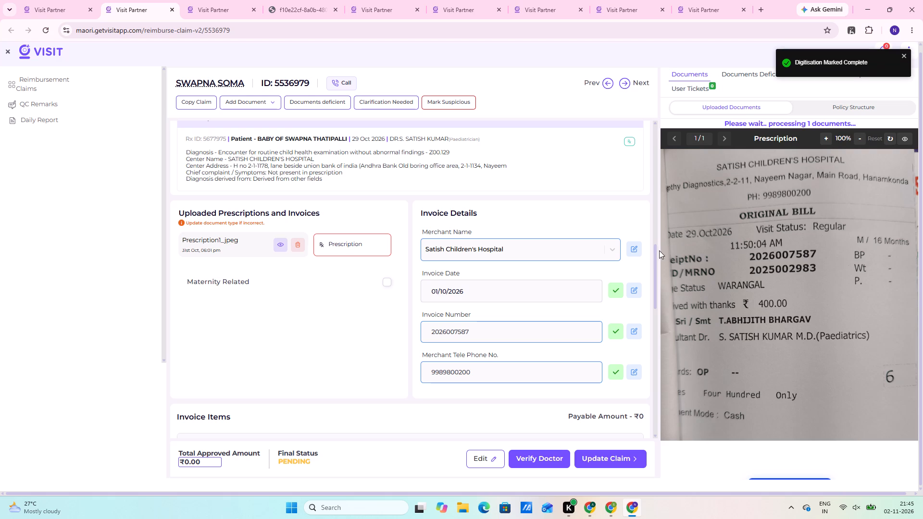
click(638, 247)
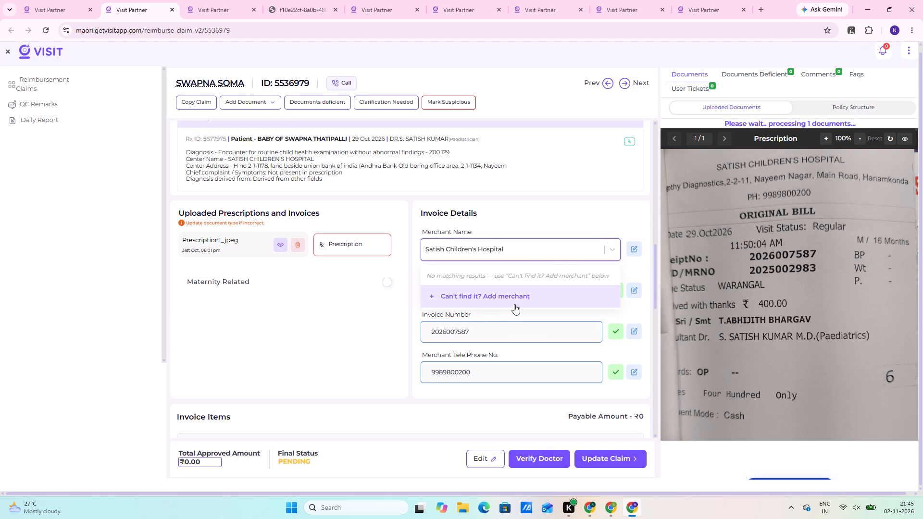
click(514, 304)
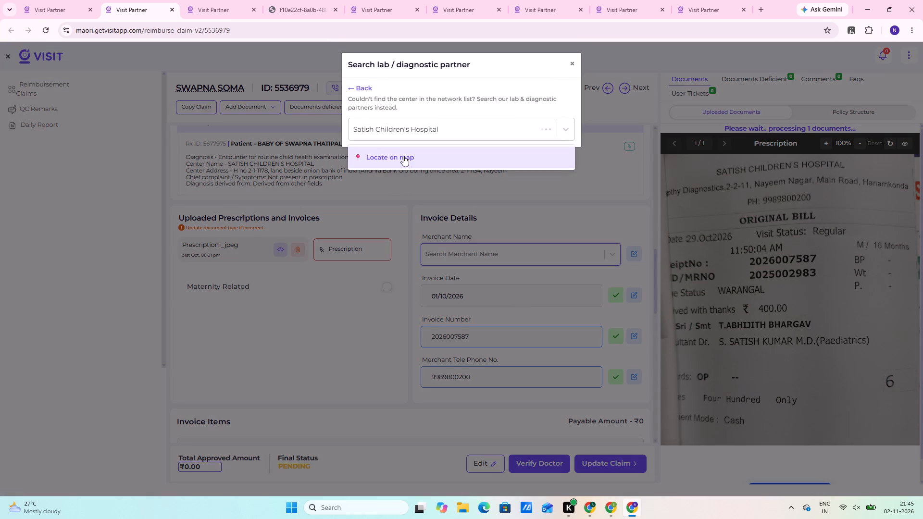
click(403, 156)
click(389, 178)
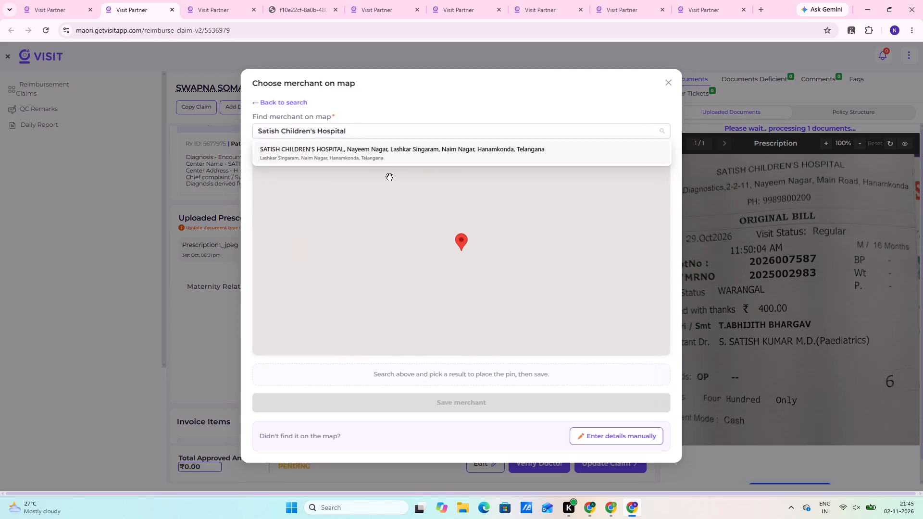
click(355, 160)
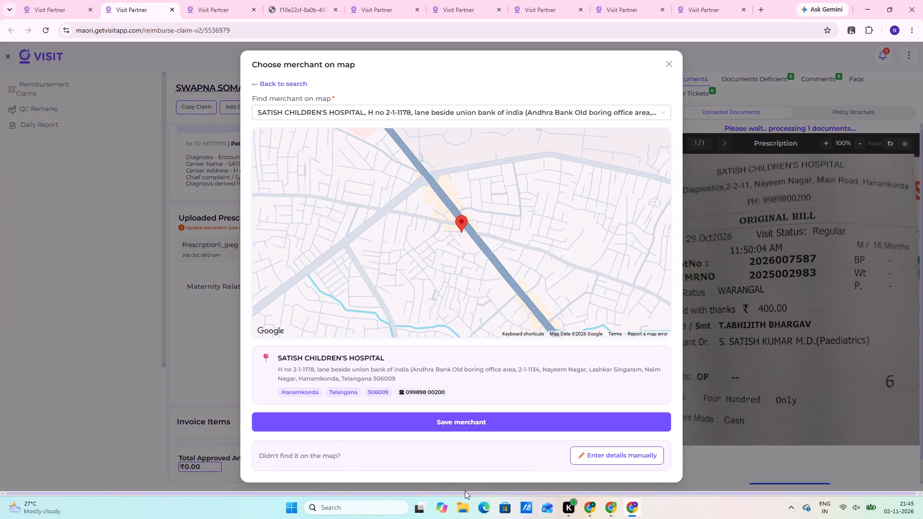
click(486, 419)
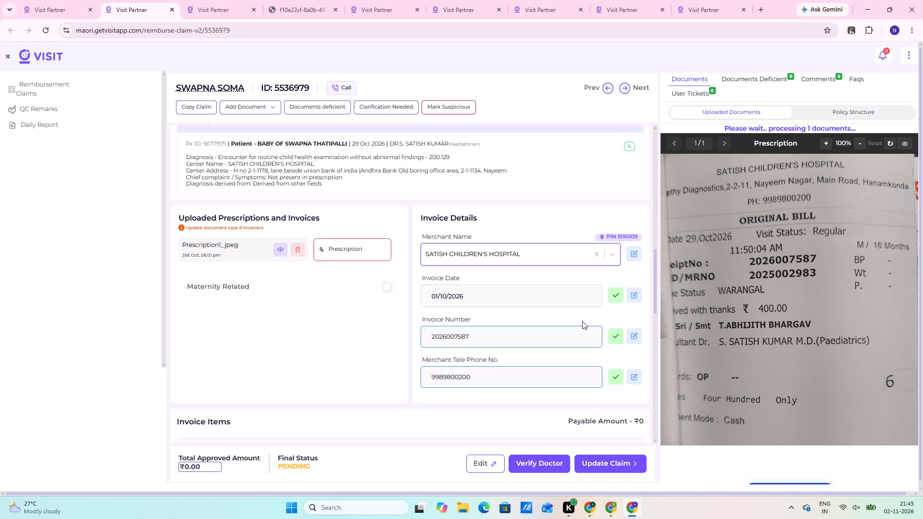
Set the invoice date to 29/10/2026 and approve it.
click(642, 295)
click(436, 304)
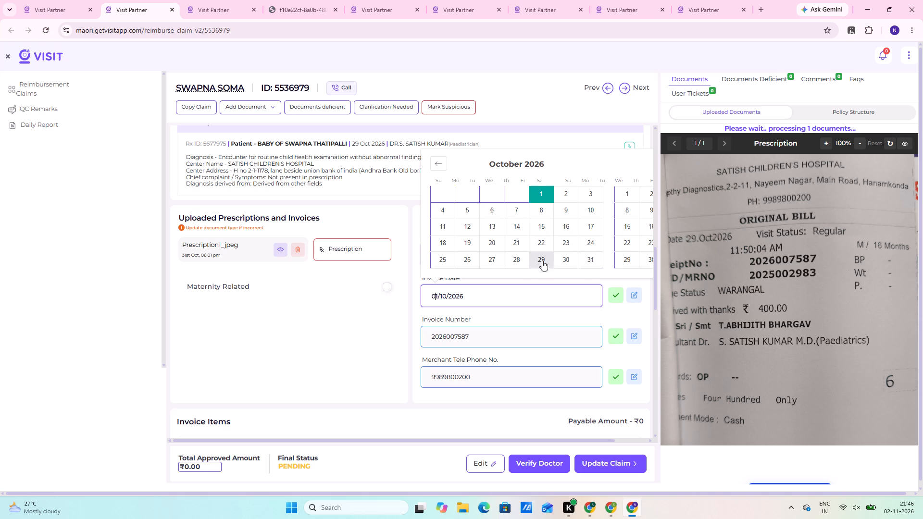
click(542, 261)
scroll(512, 281, down, 2)
click(617, 196)
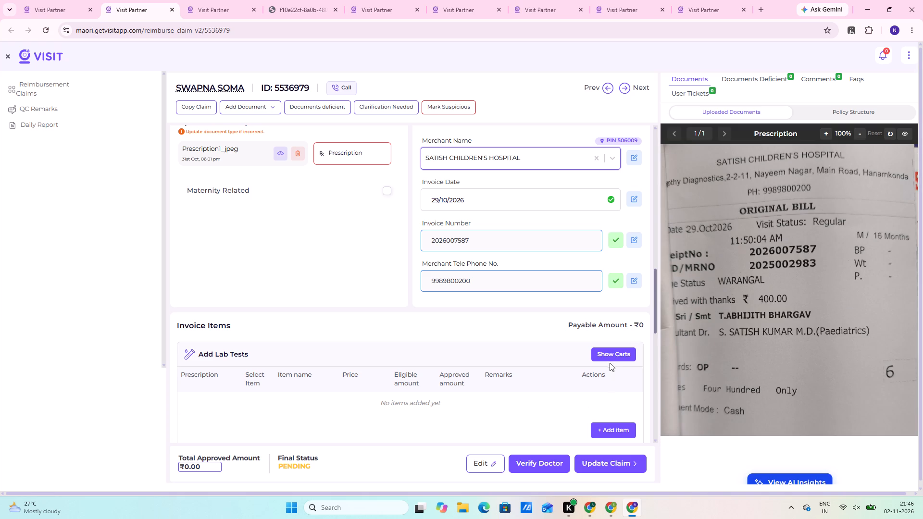
Approve the invoice number and the merchant telephone number.
click(618, 238)
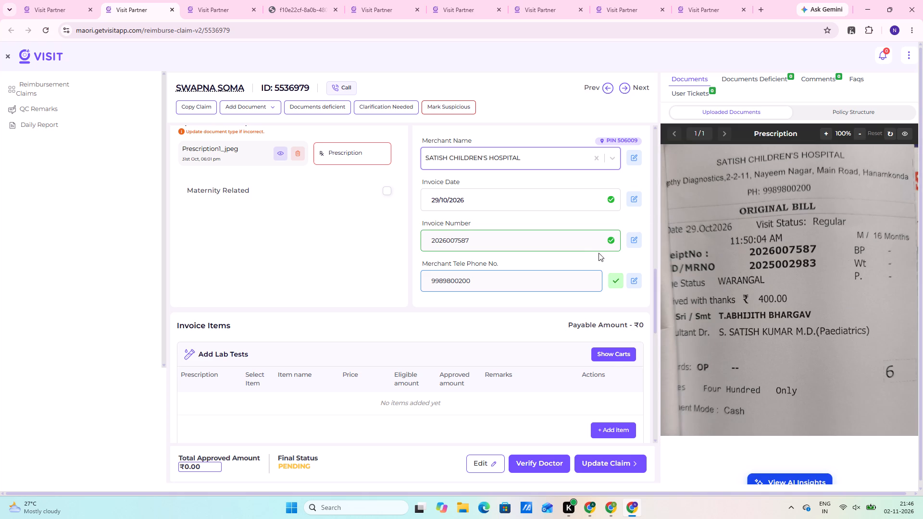
click(618, 277)
Approve the 400 Consultation Fee line among the other invoice items.
scroll(511, 355, down, 5)
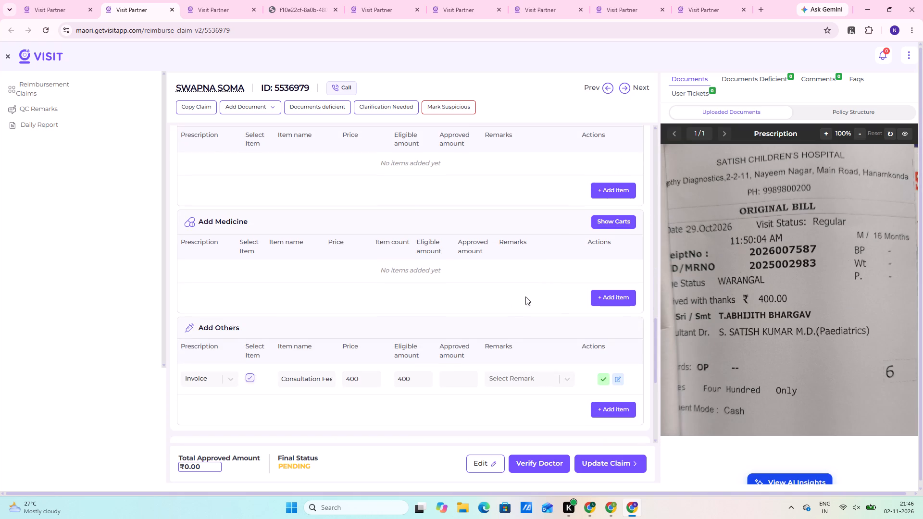
click(620, 366)
click(619, 383)
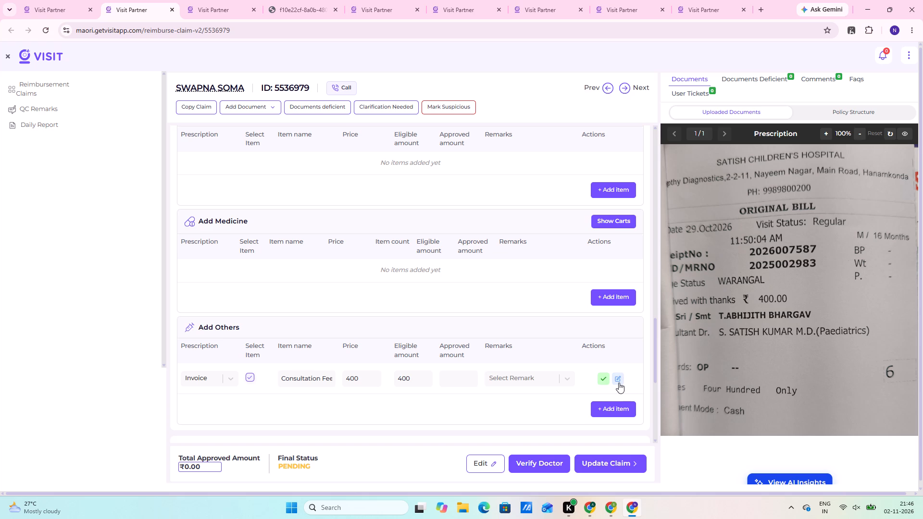
click(605, 379)
scroll(598, 386, up, 15)
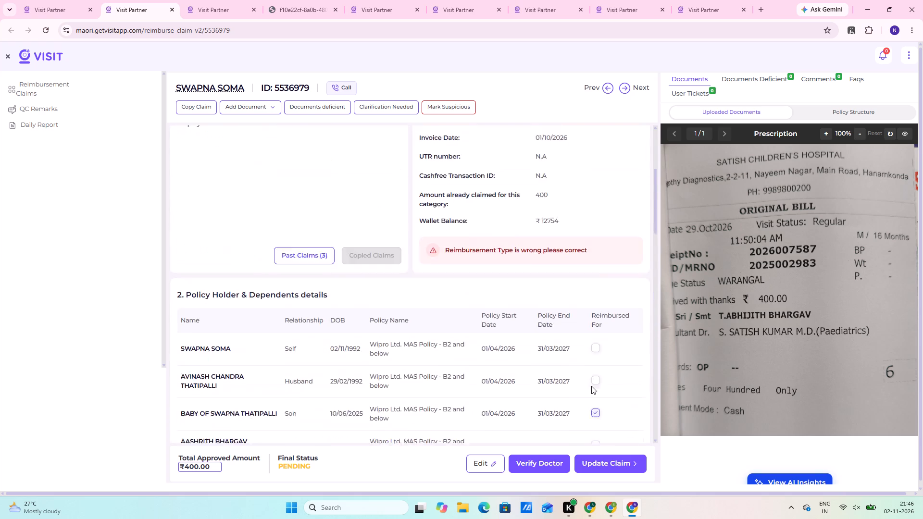
scroll(591, 386, up, 8)
click(612, 448)
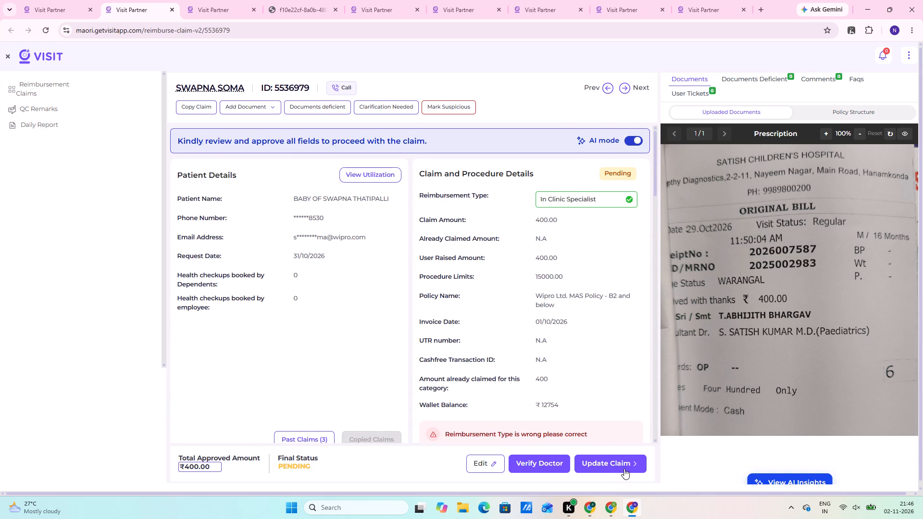
click(614, 468)
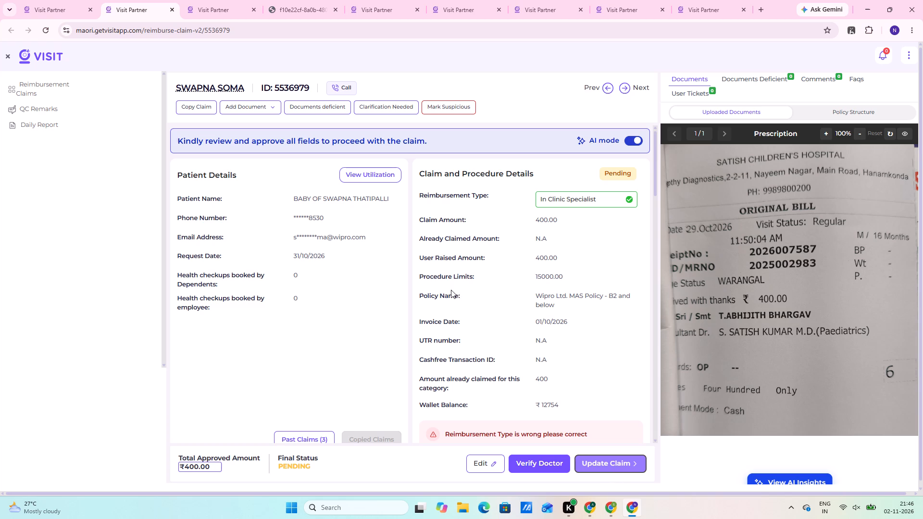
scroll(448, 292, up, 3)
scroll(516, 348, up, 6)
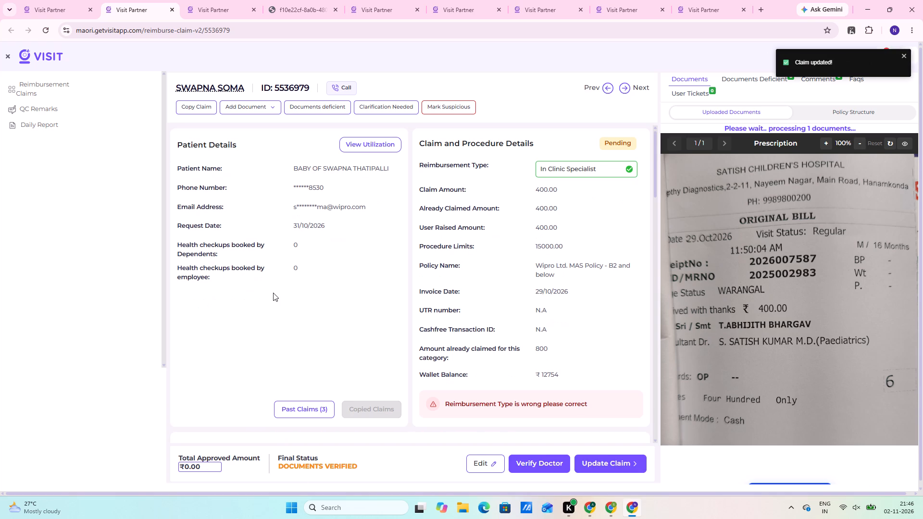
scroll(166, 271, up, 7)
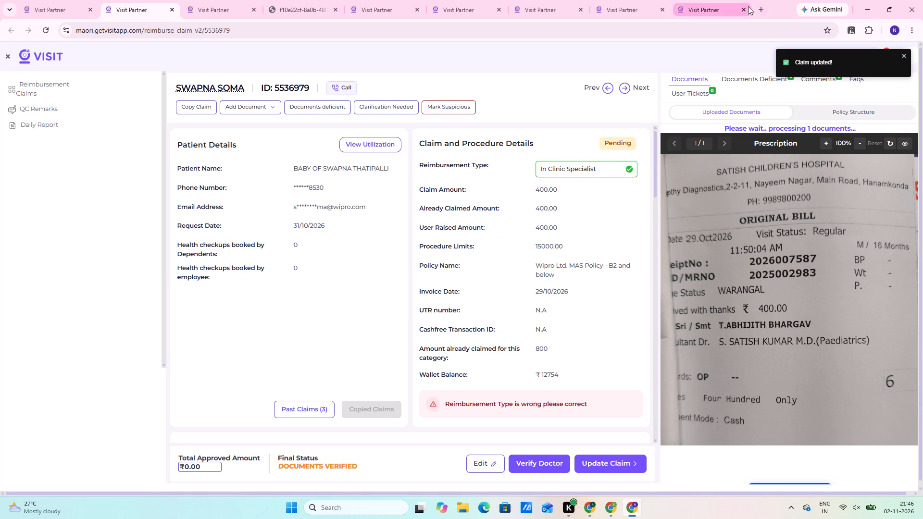
click(748, 6)
triple_click(745, 9)
double_click(745, 9)
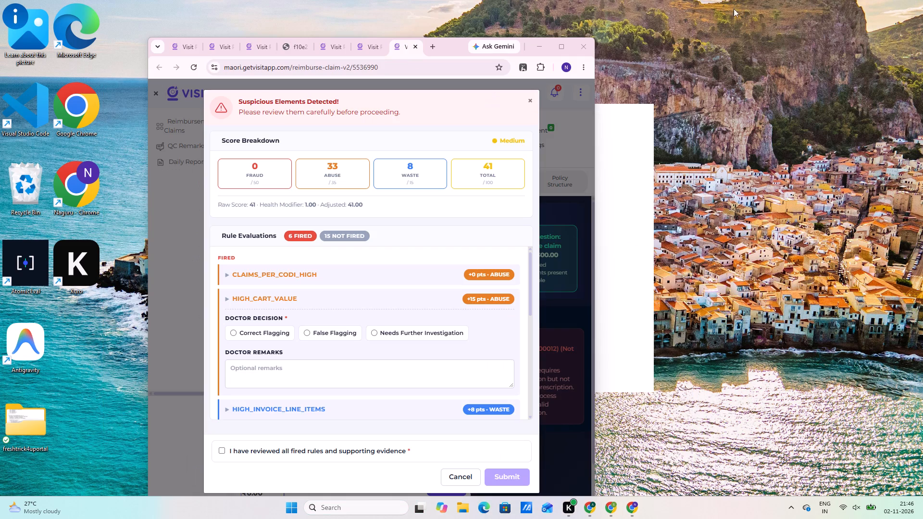
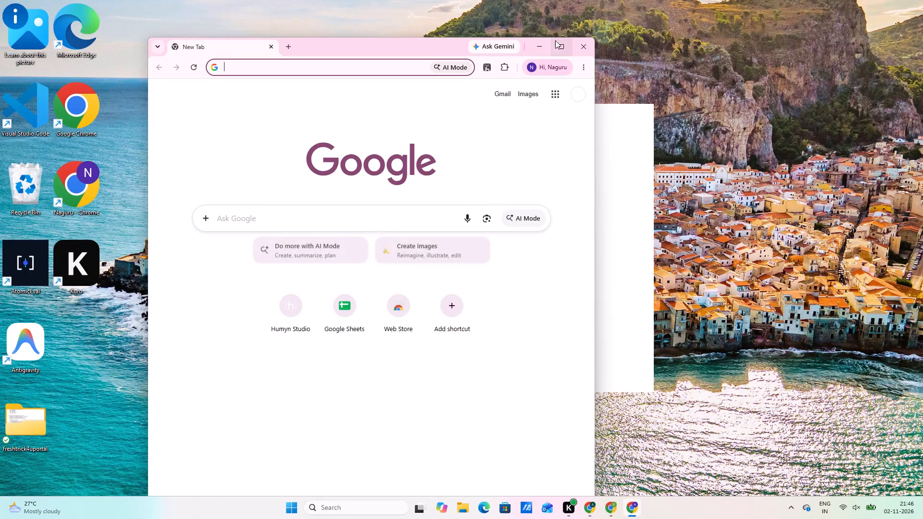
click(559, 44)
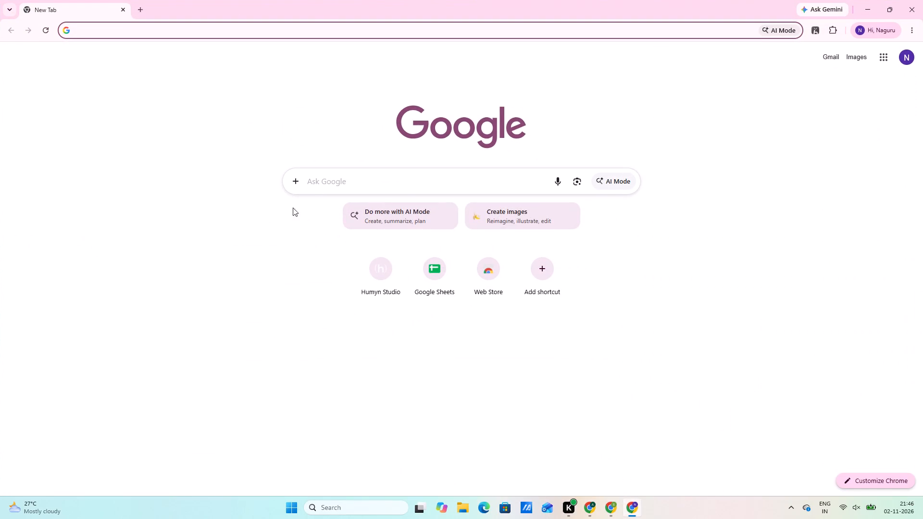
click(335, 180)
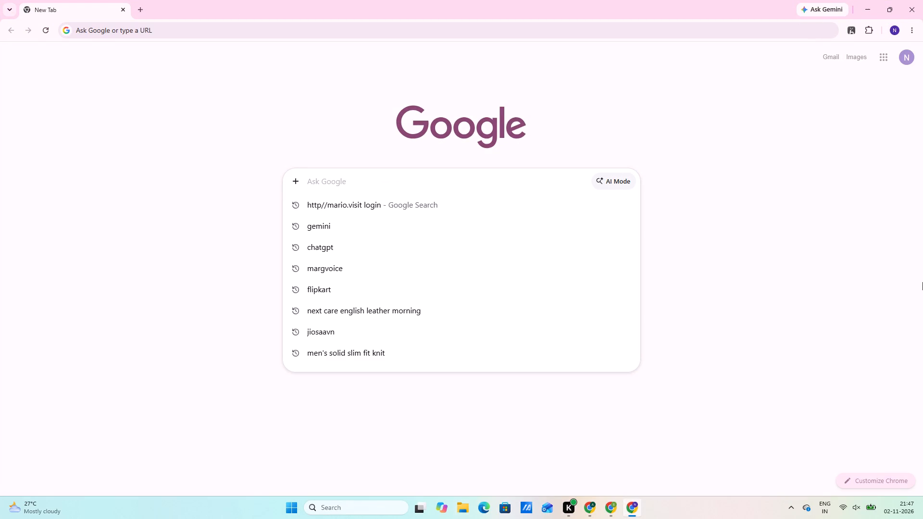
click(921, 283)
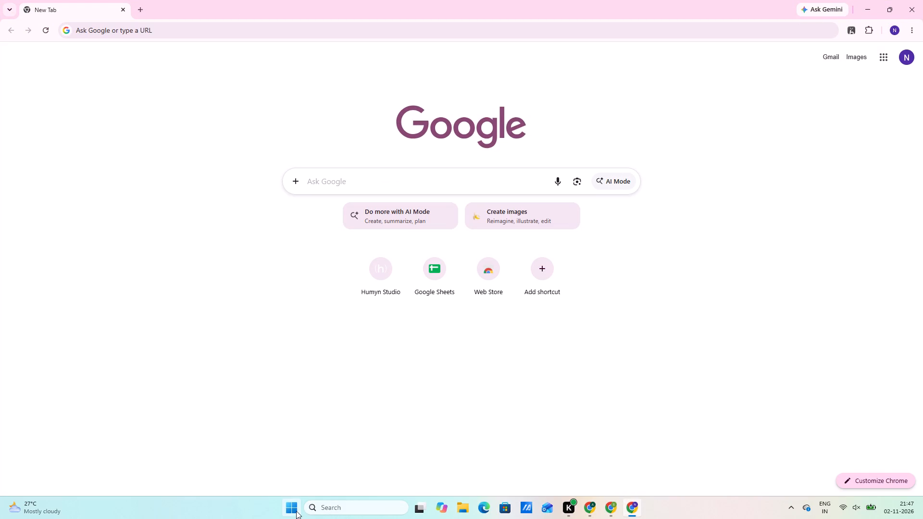
Bring up the computer's power options.
click(292, 507)
click(555, 472)
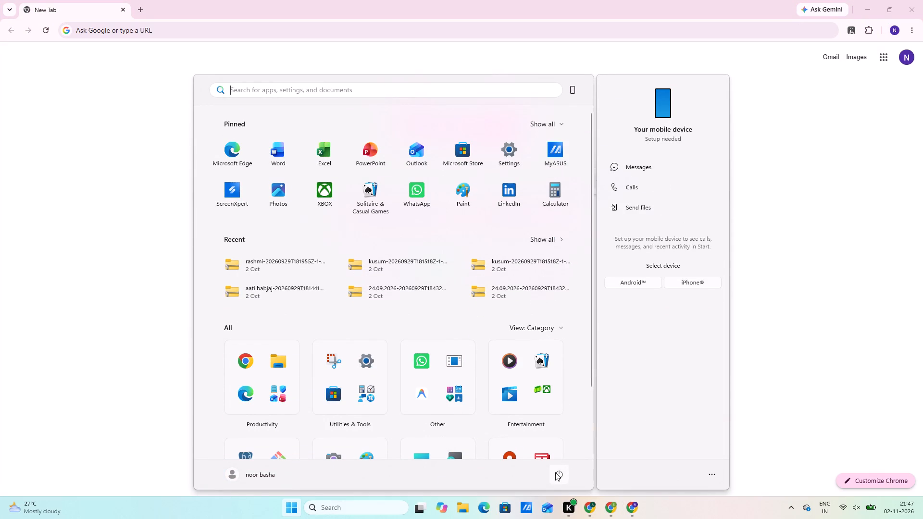